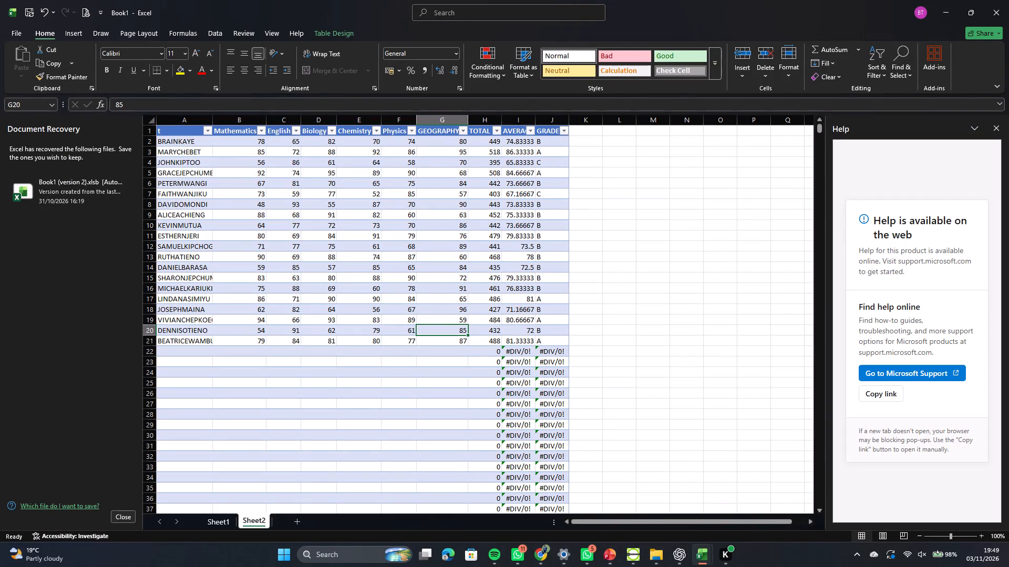
Add a new blank worksheet after Sheet2.
left_click(296, 521)
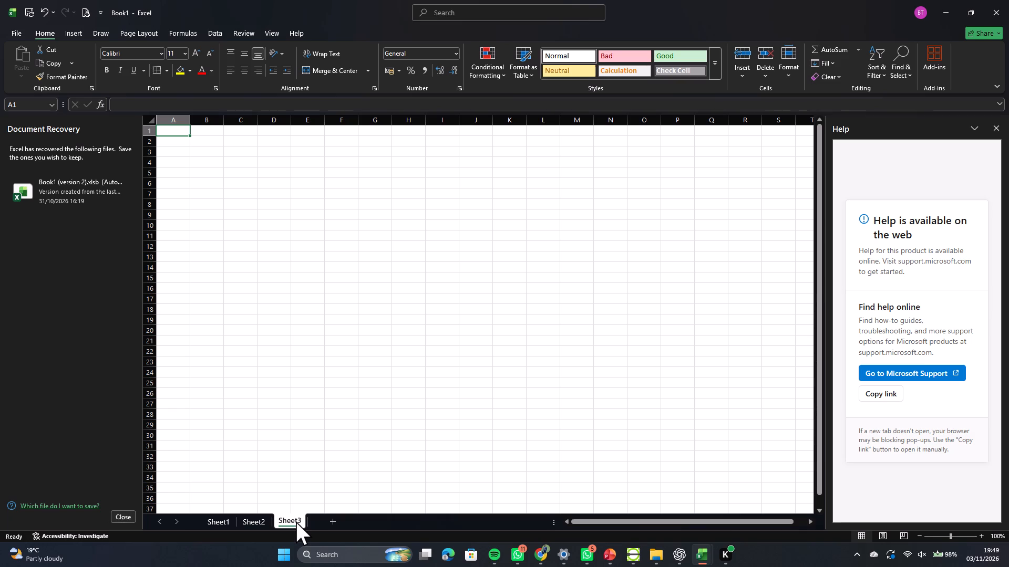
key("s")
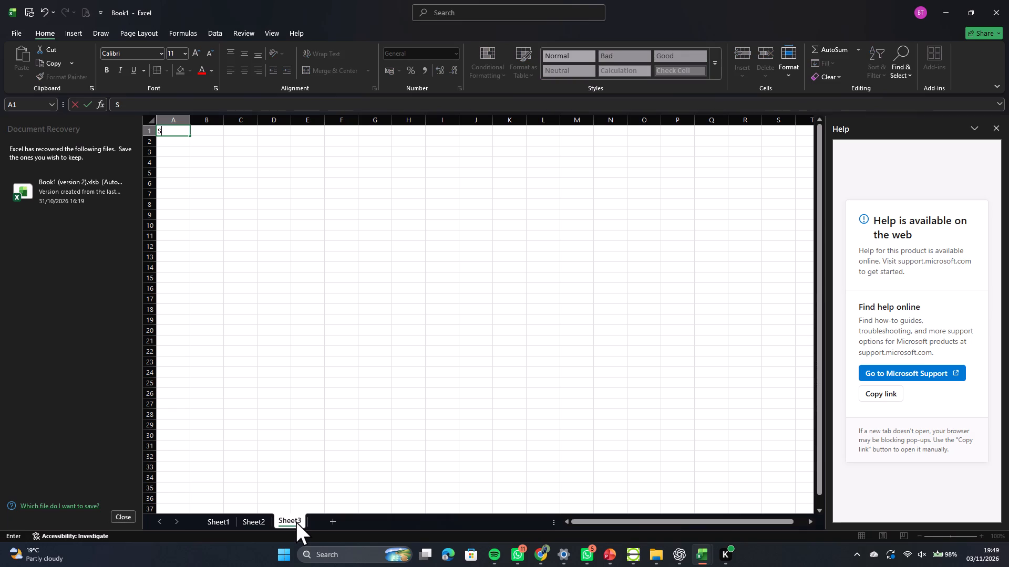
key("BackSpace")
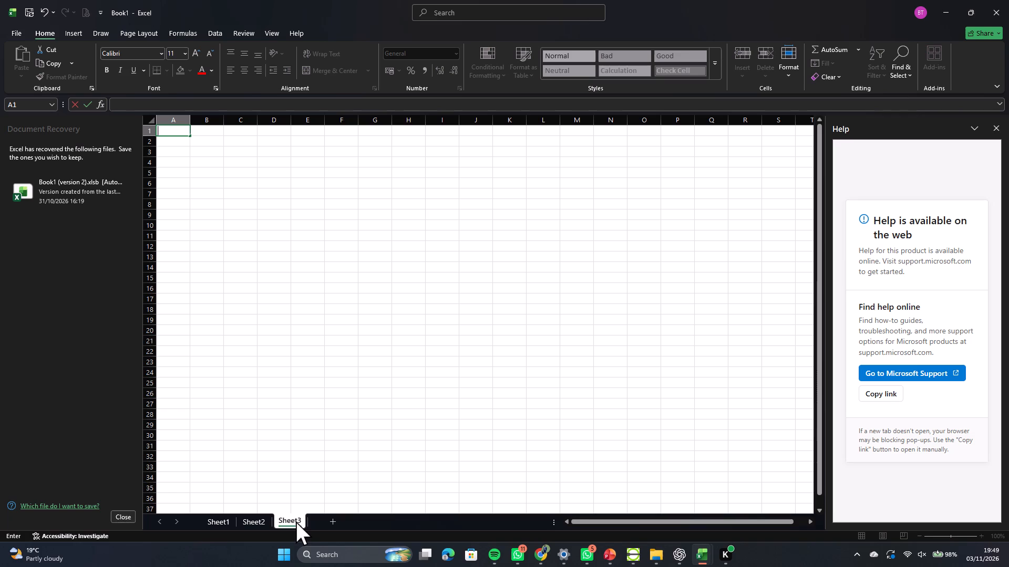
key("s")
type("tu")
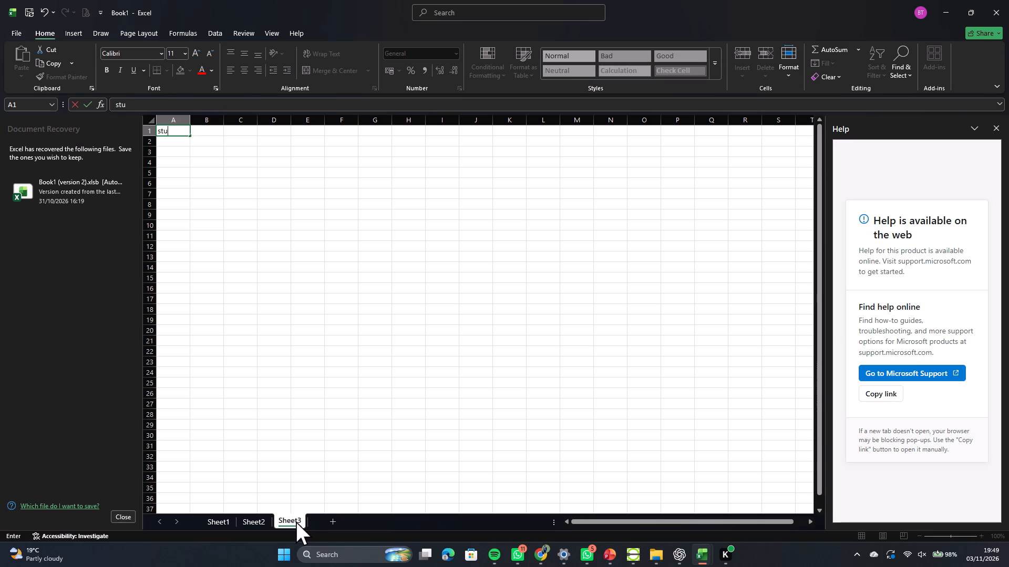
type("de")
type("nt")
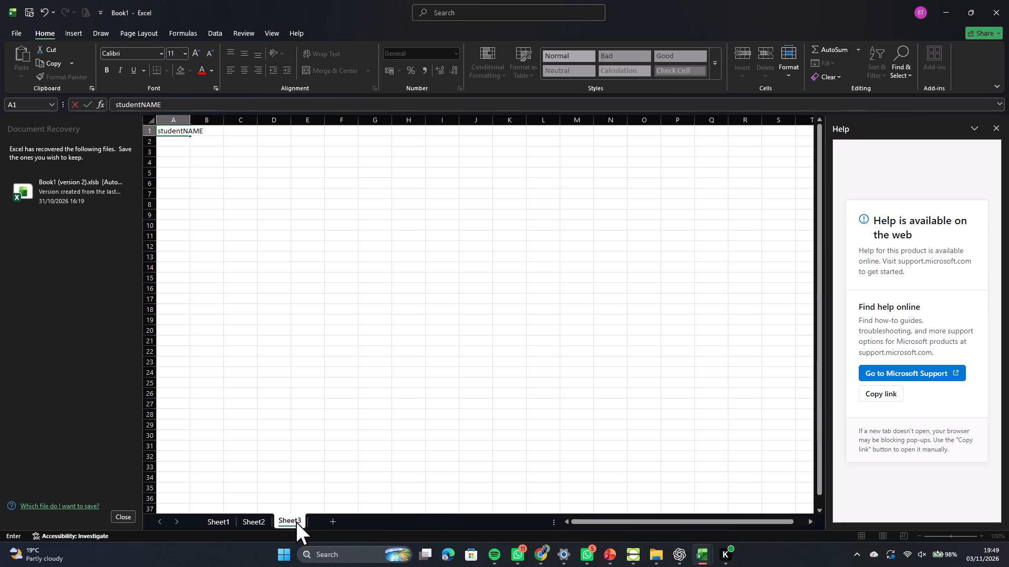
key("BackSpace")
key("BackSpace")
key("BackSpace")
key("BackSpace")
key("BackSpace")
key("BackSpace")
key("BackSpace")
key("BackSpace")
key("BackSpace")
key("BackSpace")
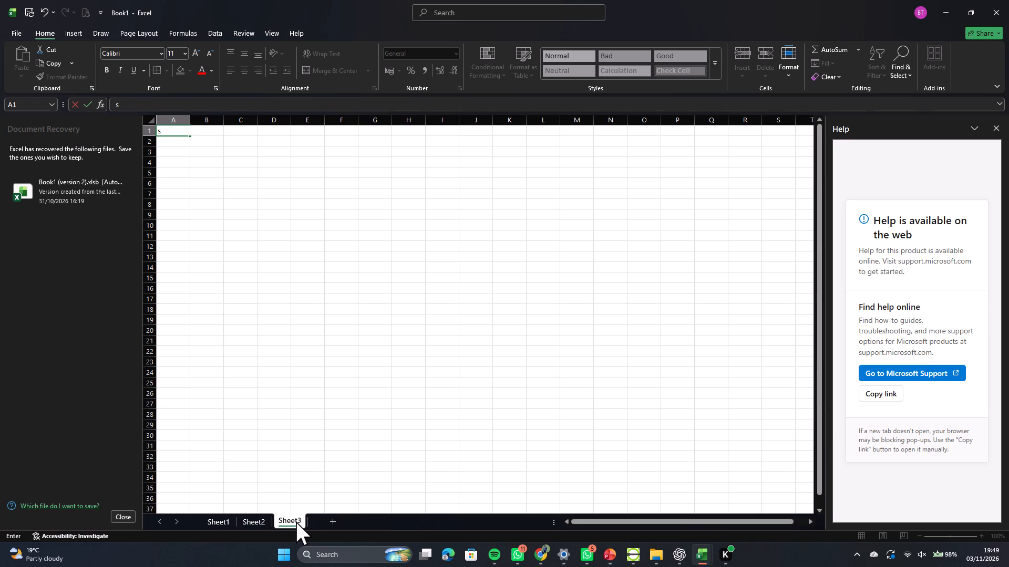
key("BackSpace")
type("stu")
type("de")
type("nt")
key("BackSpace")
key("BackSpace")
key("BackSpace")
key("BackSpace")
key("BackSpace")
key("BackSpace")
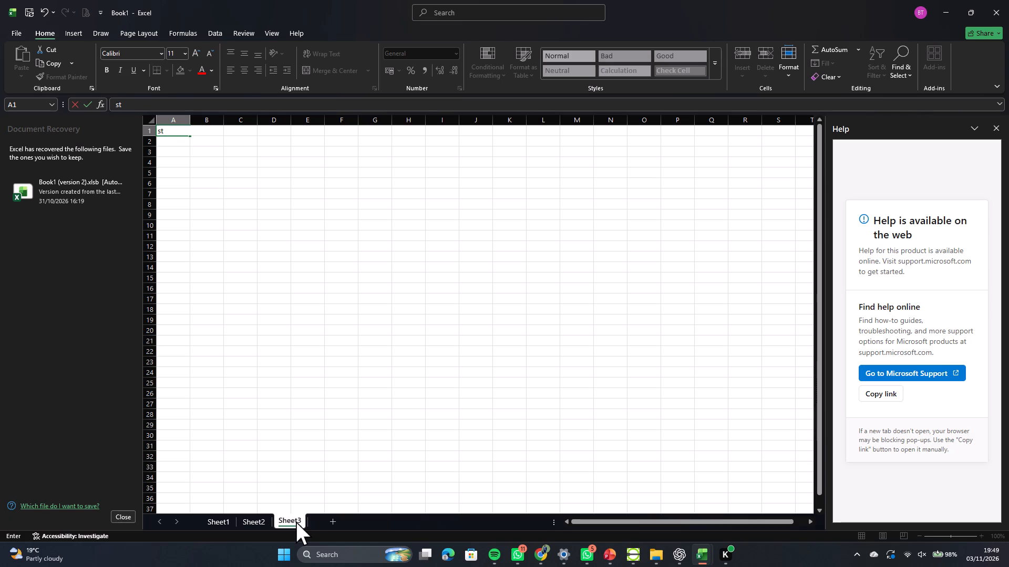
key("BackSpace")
Enter the column heading STUDENTNAME in cell A1 of the new sheet.
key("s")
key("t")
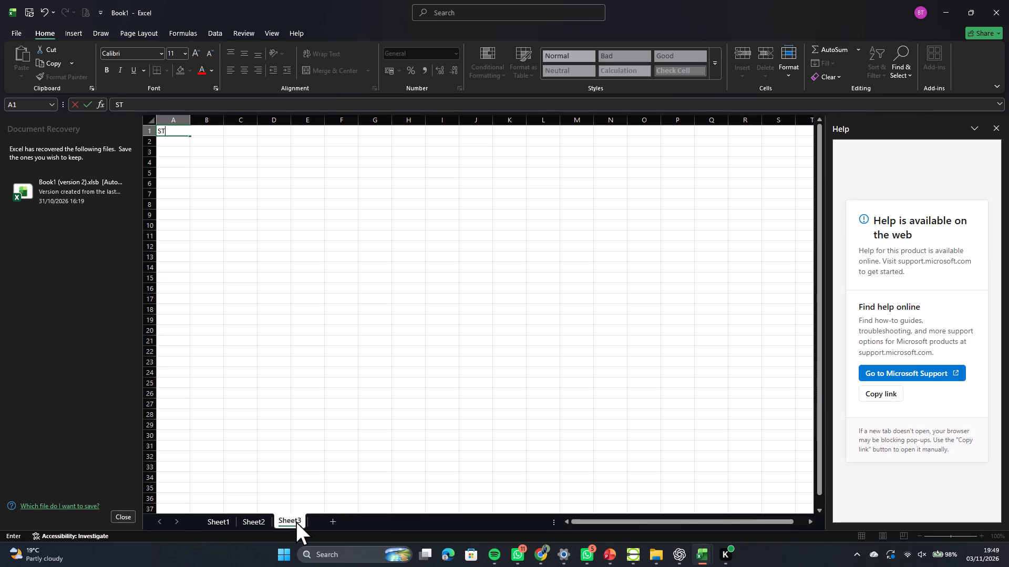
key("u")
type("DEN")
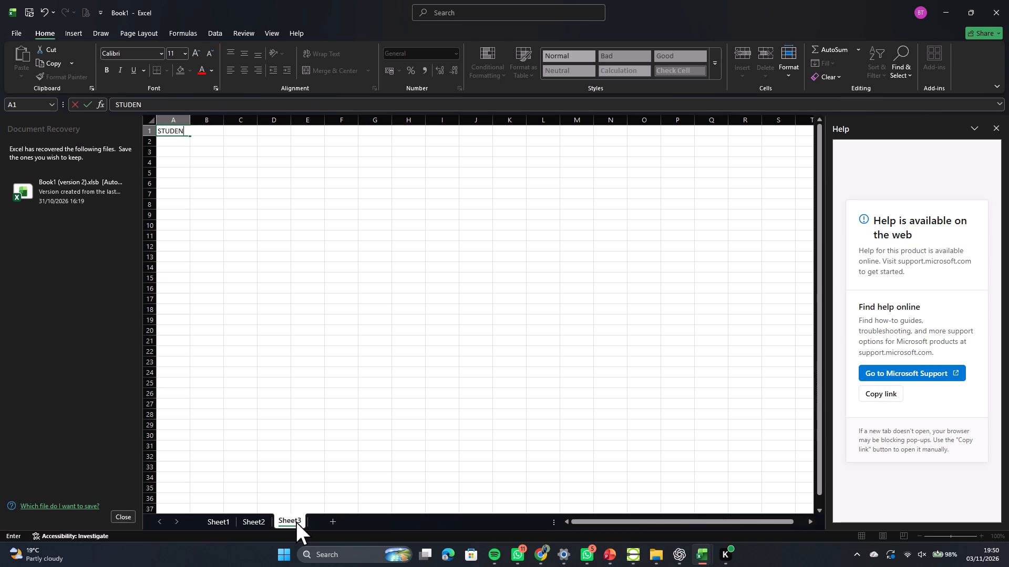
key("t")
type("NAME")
left_click(198, 141)
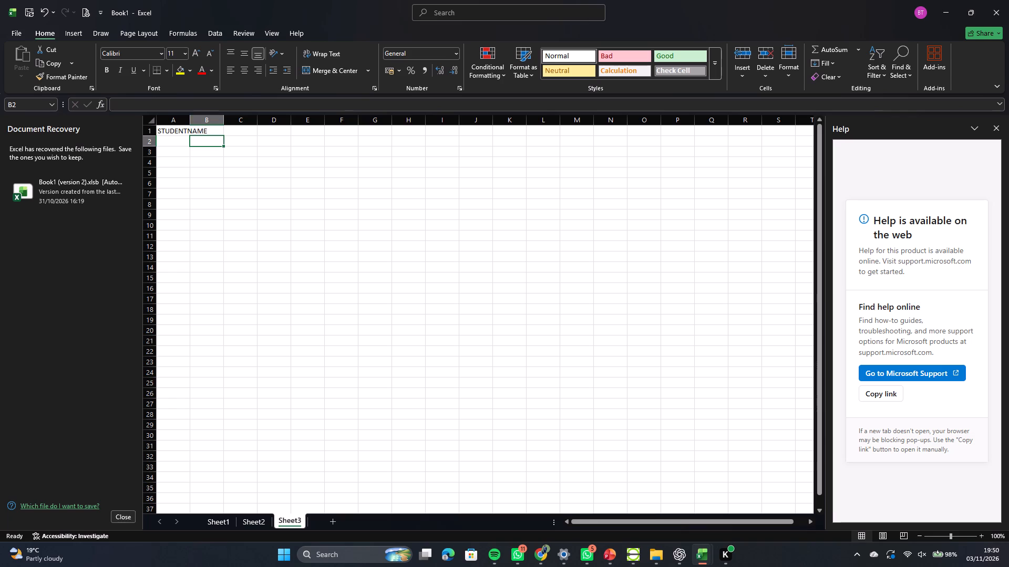
Enter the subject headings MATHEMATICS in cell B1 and ENGLISH in cell C1.
left_click(202, 132)
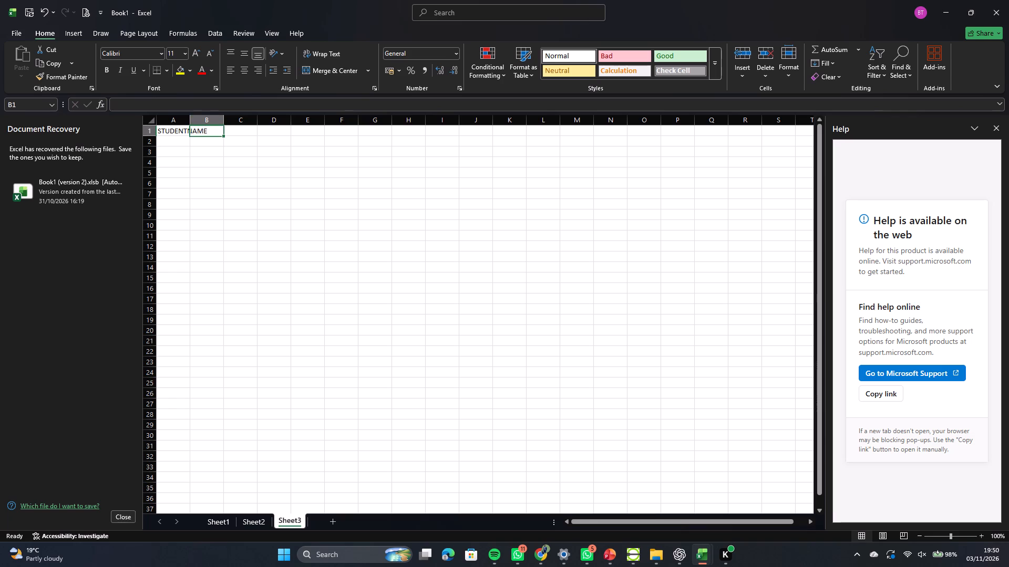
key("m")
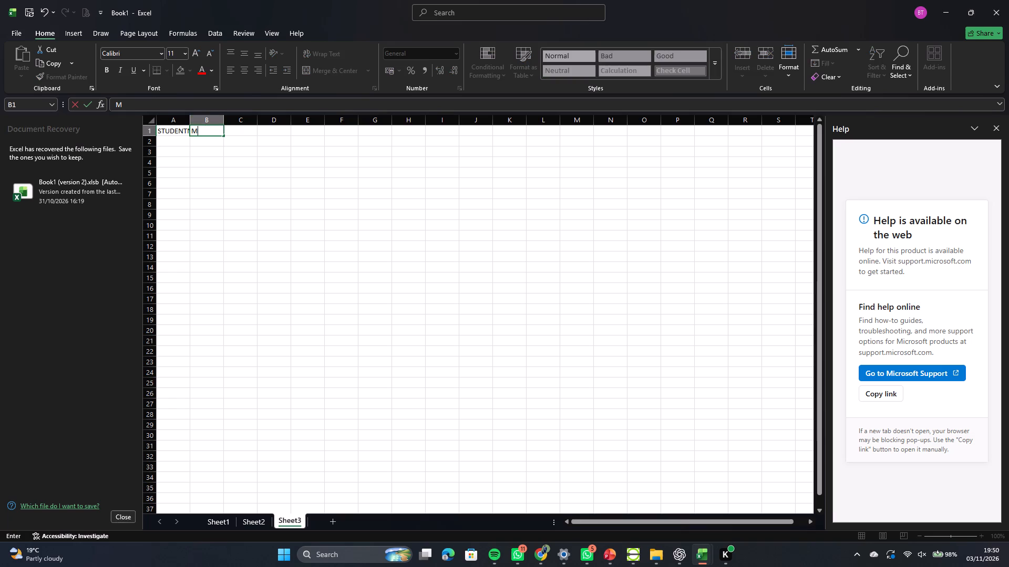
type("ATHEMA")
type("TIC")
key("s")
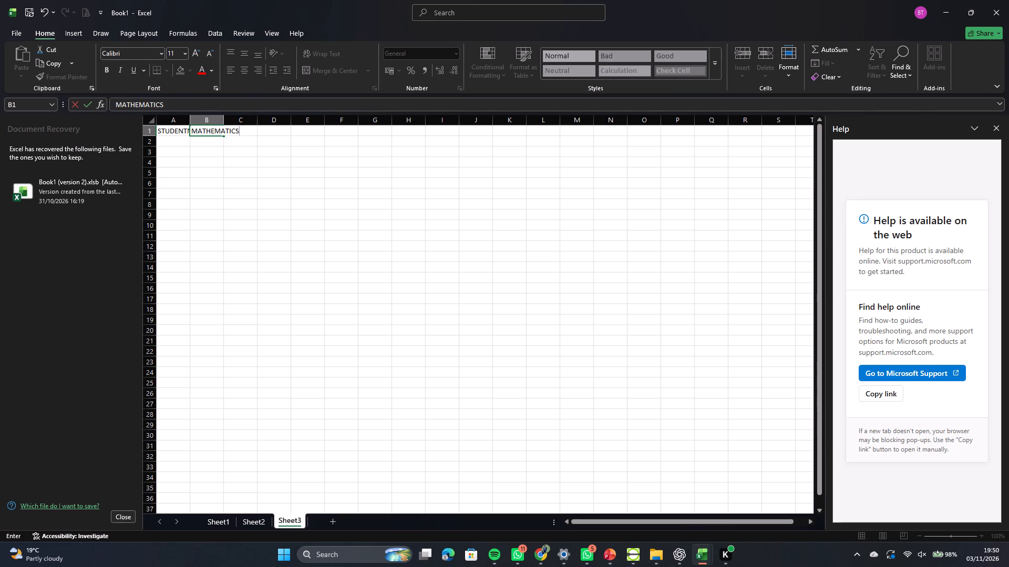
left_click(238, 138)
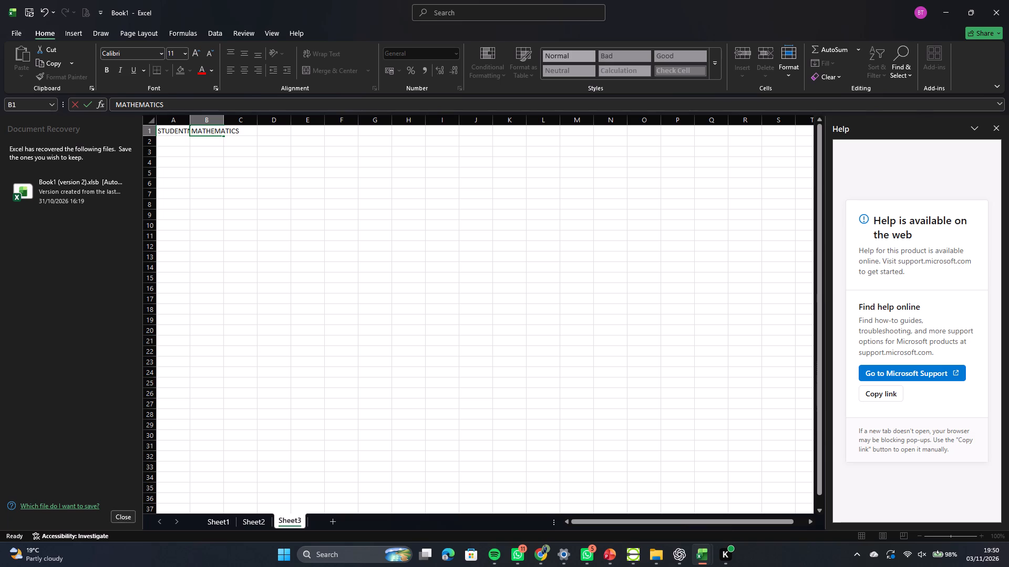
left_click(238, 131)
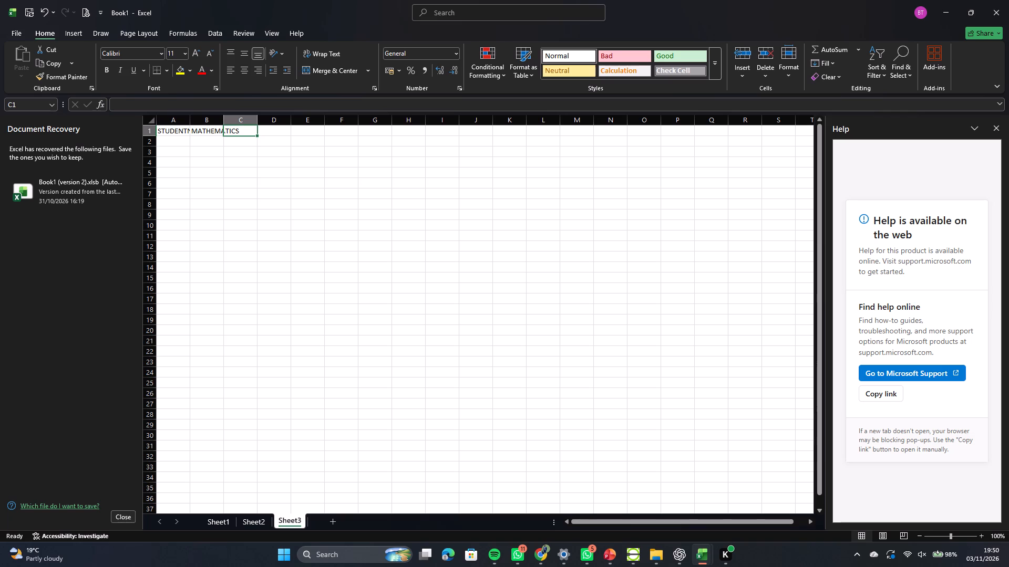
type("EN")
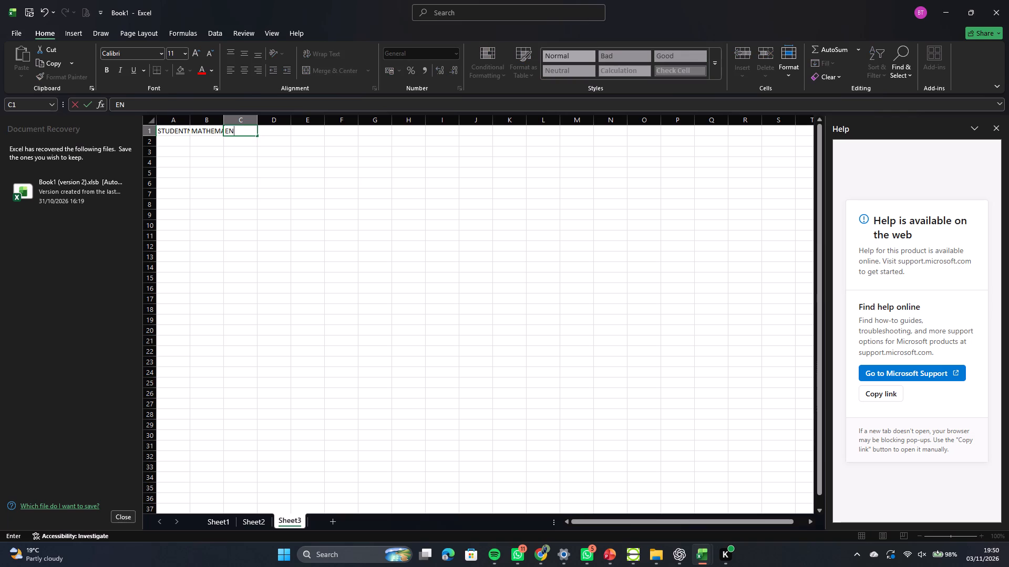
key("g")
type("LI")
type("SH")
Enter the subject headings KISWAHILI in cell D1 and BIOLOGY in cell E1.
left_click(271, 129)
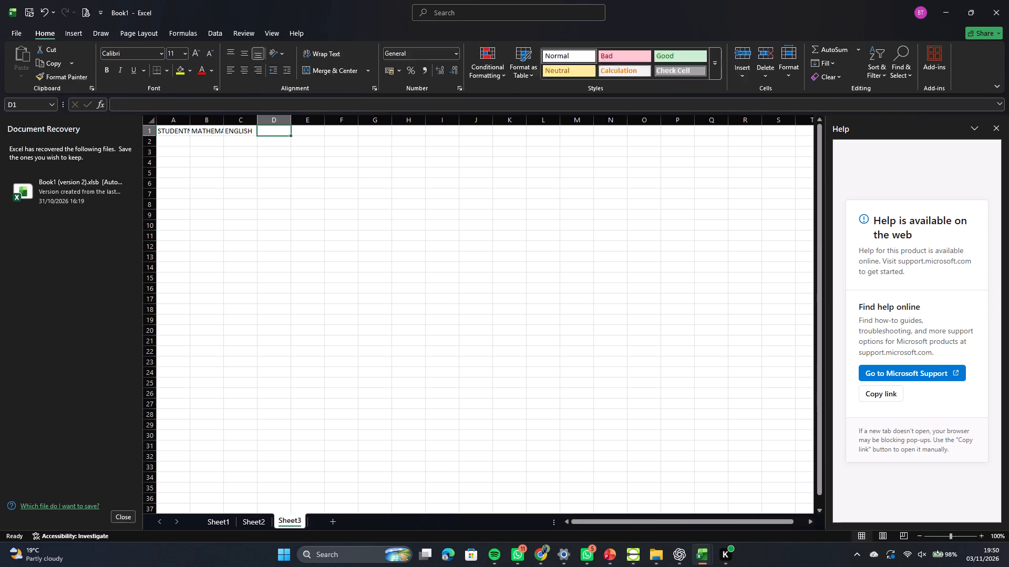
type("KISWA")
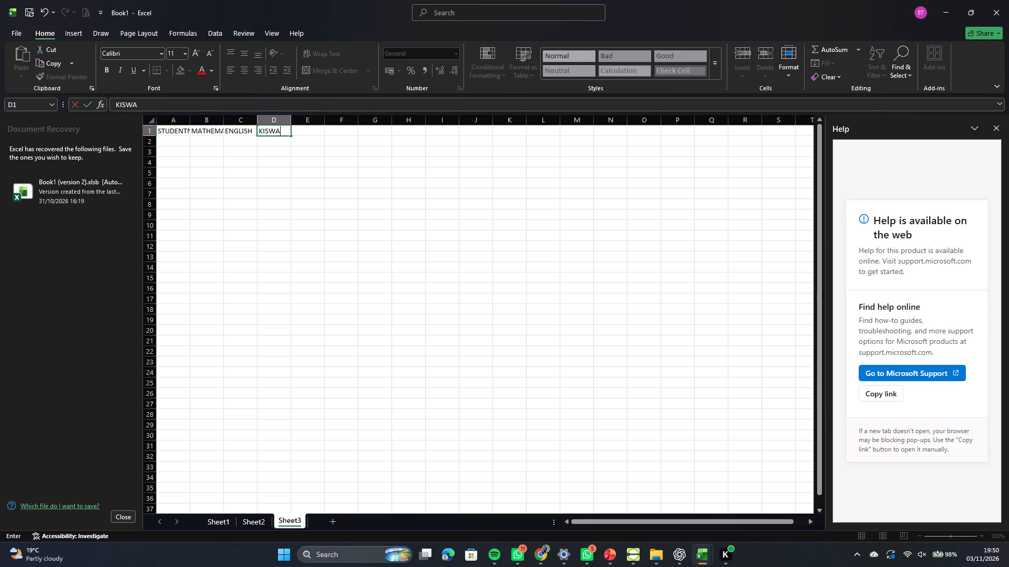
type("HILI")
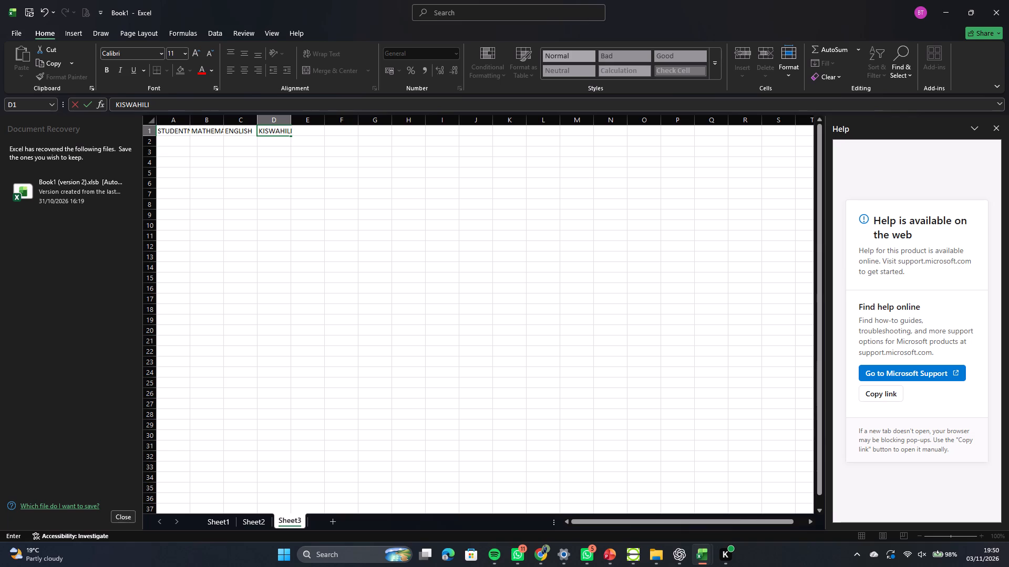
left_click(308, 130)
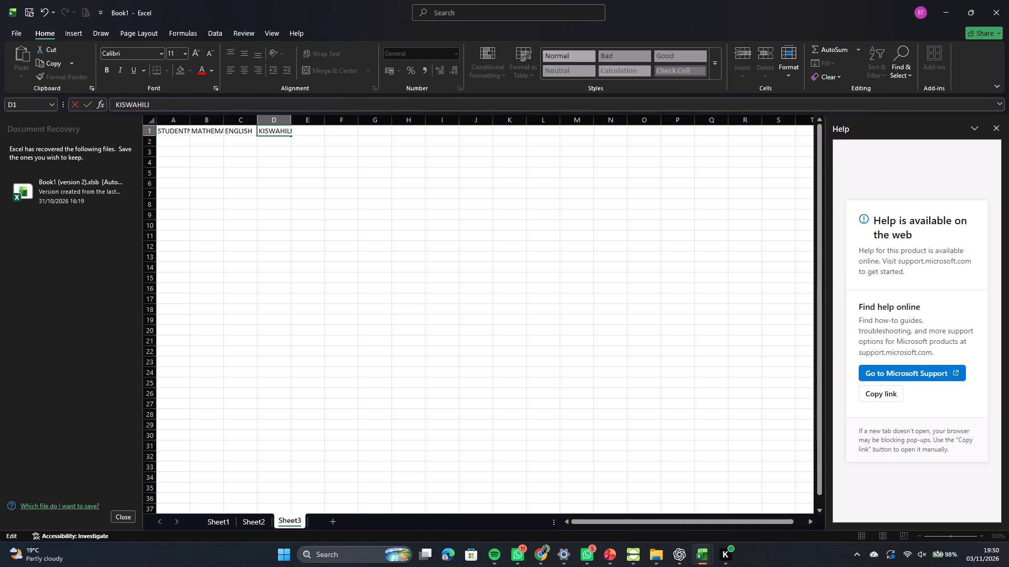
left_click(311, 141)
left_click(309, 129)
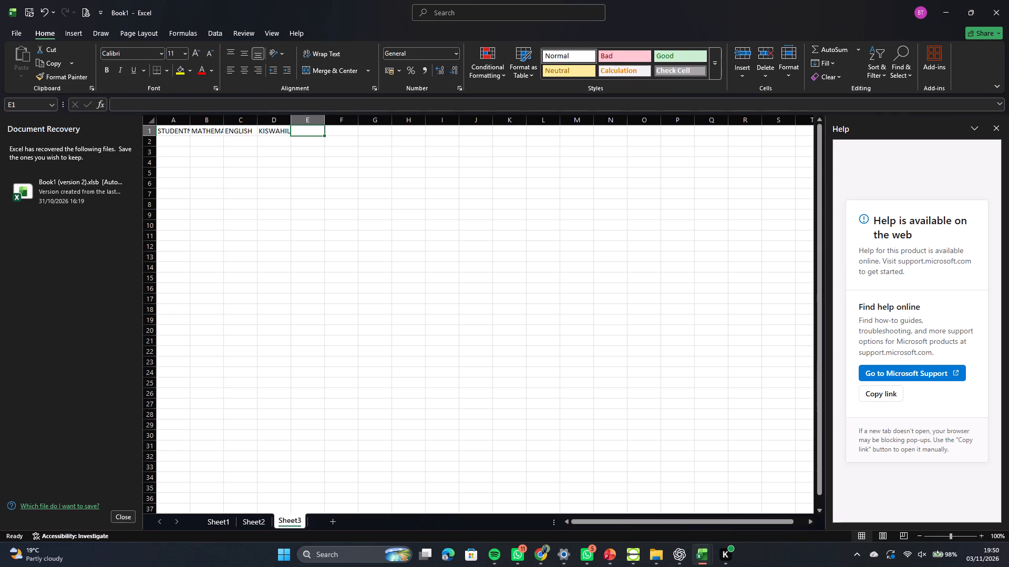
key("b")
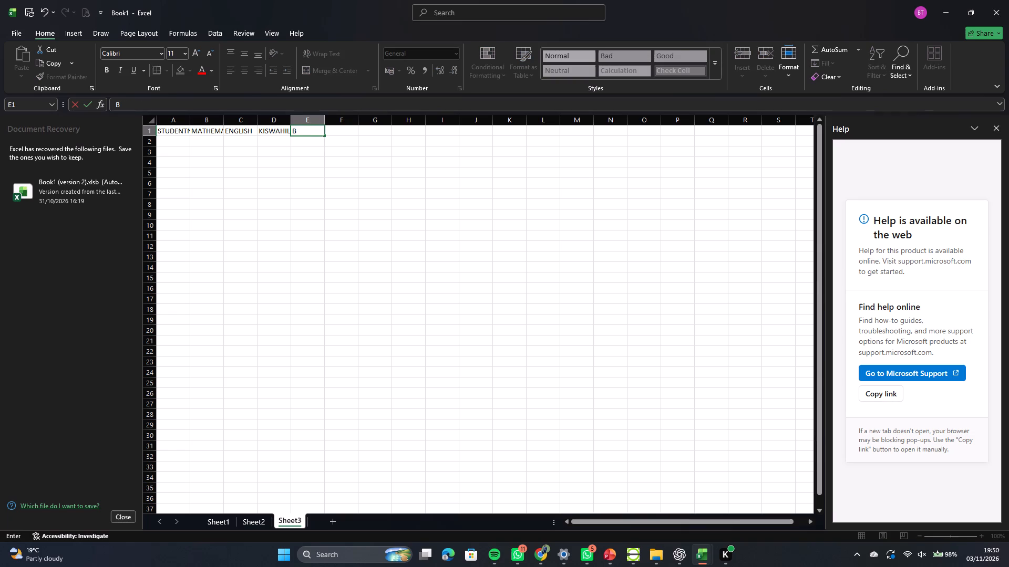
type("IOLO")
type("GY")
Enter the subject headings CHEMISTRY in cell F1 and PHYSICS in cell G1.
left_click(340, 131)
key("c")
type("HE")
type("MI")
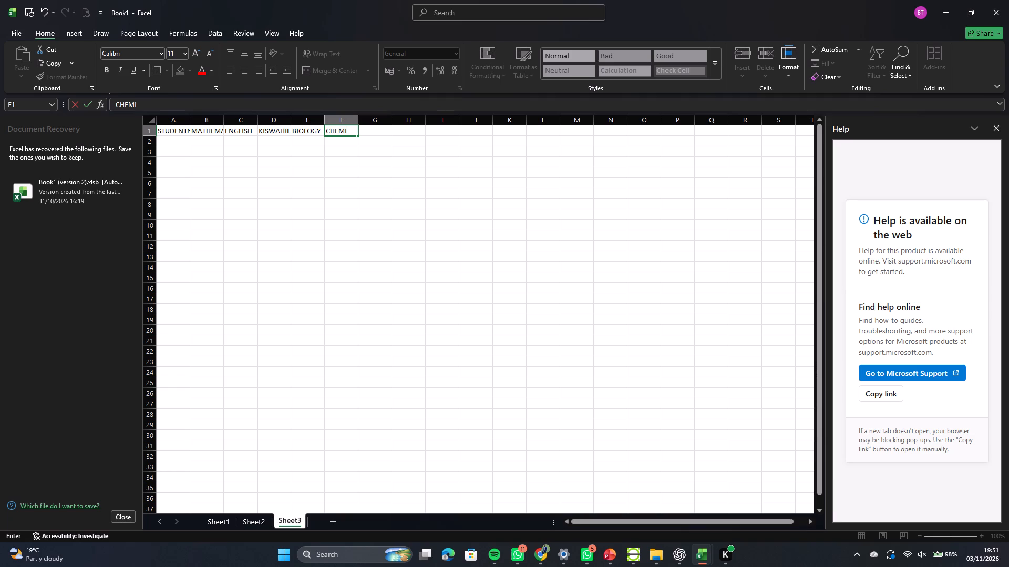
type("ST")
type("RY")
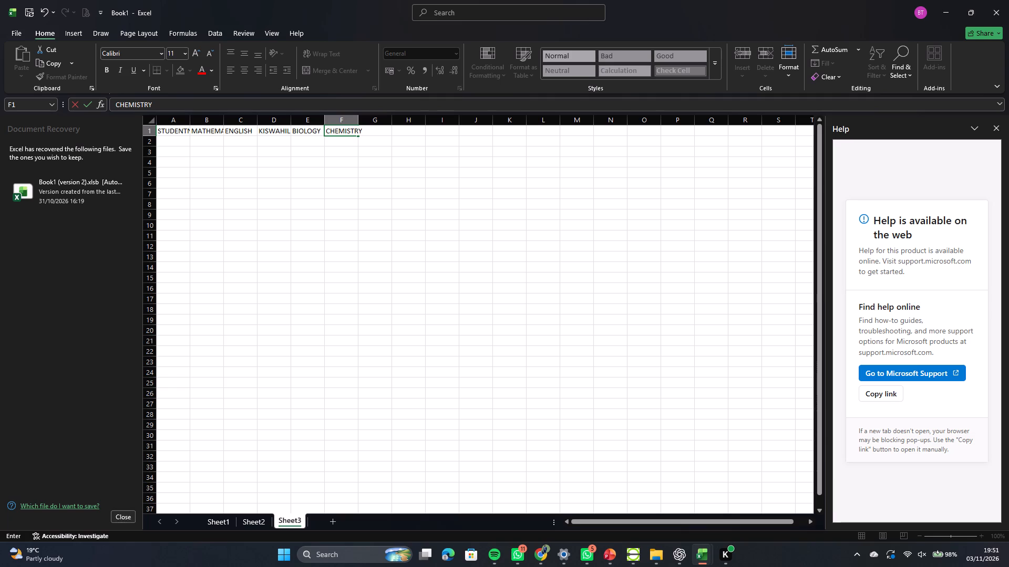
left_click(374, 135)
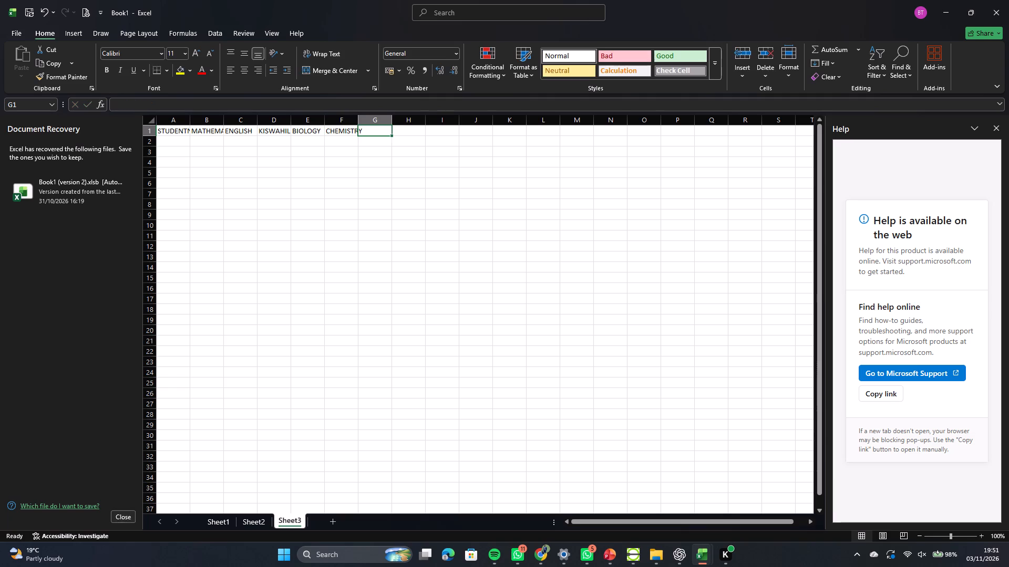
left_click(374, 132)
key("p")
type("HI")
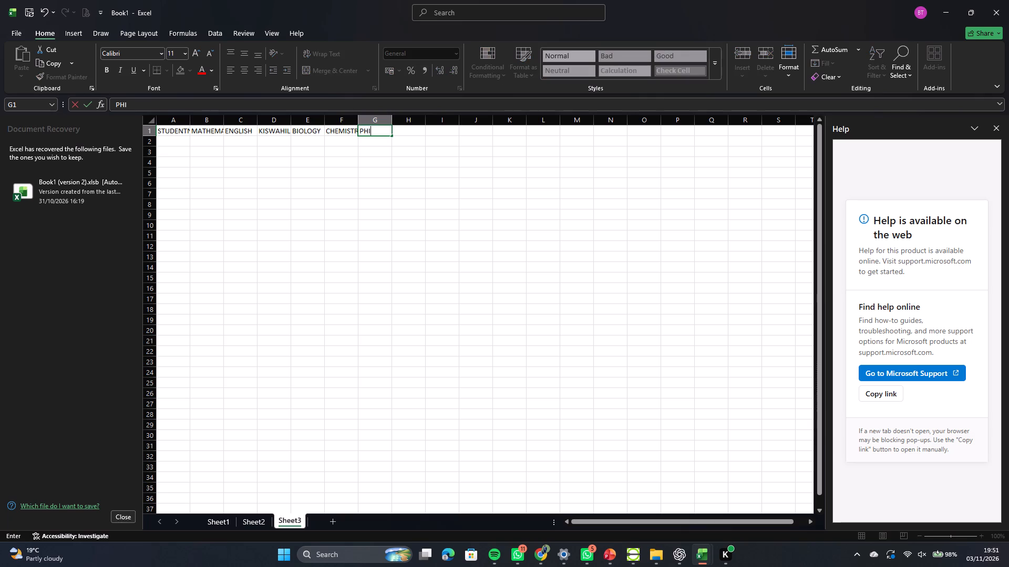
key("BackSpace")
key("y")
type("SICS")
Enter the subject headings HISTORY in cell H1 and GIOGRAPHY in cell I1.
left_click(405, 130)
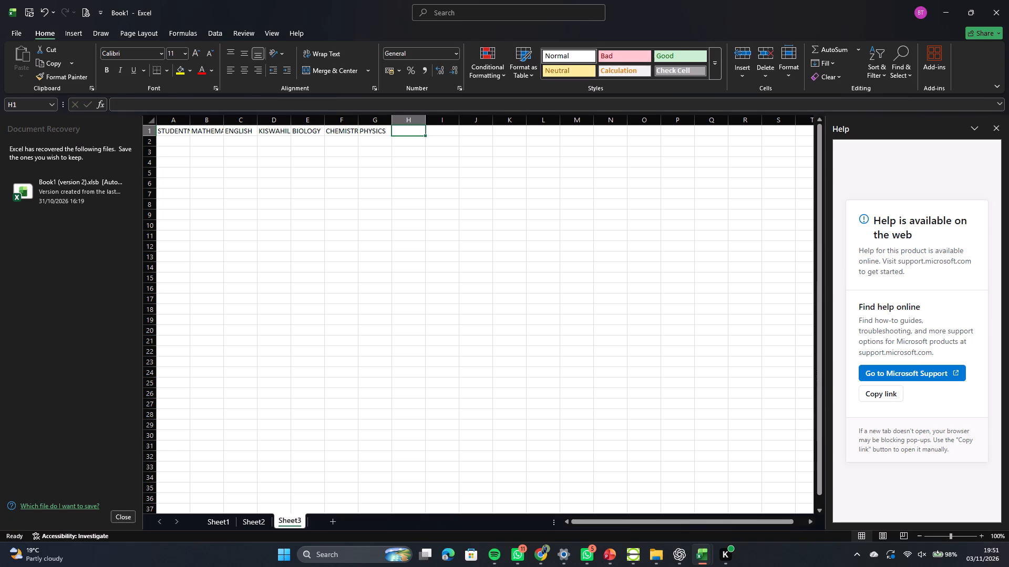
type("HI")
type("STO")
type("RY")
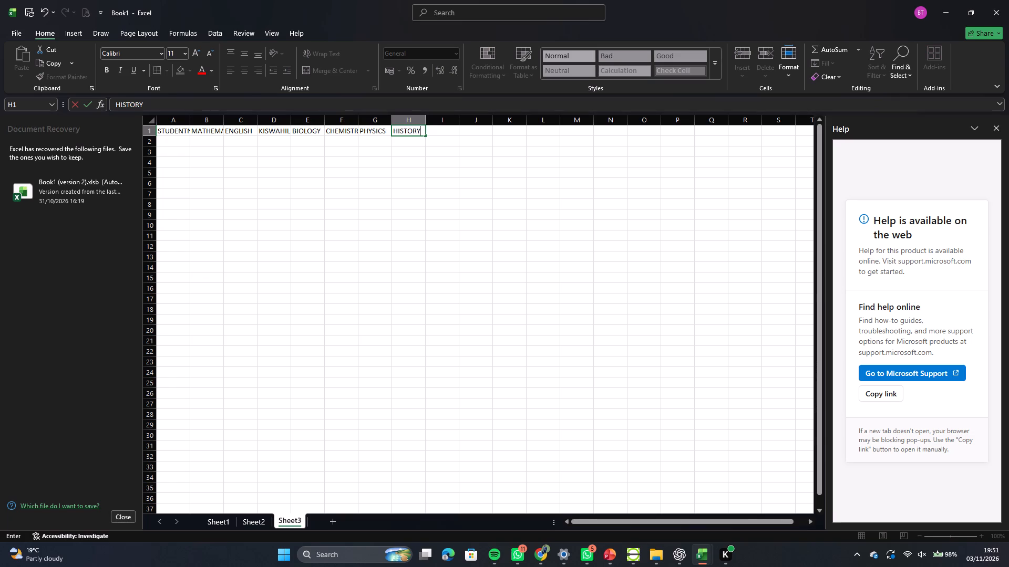
left_click(440, 128)
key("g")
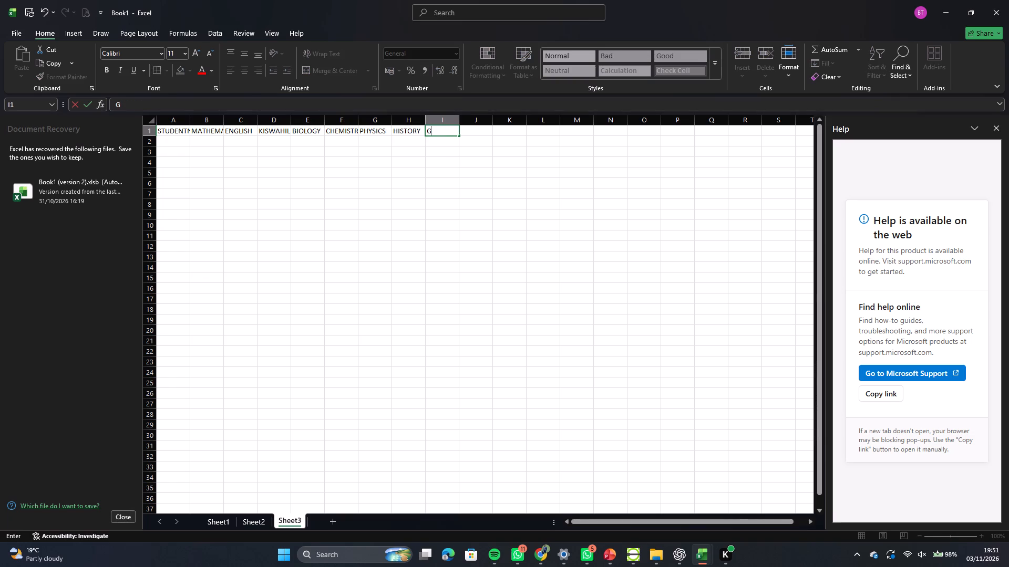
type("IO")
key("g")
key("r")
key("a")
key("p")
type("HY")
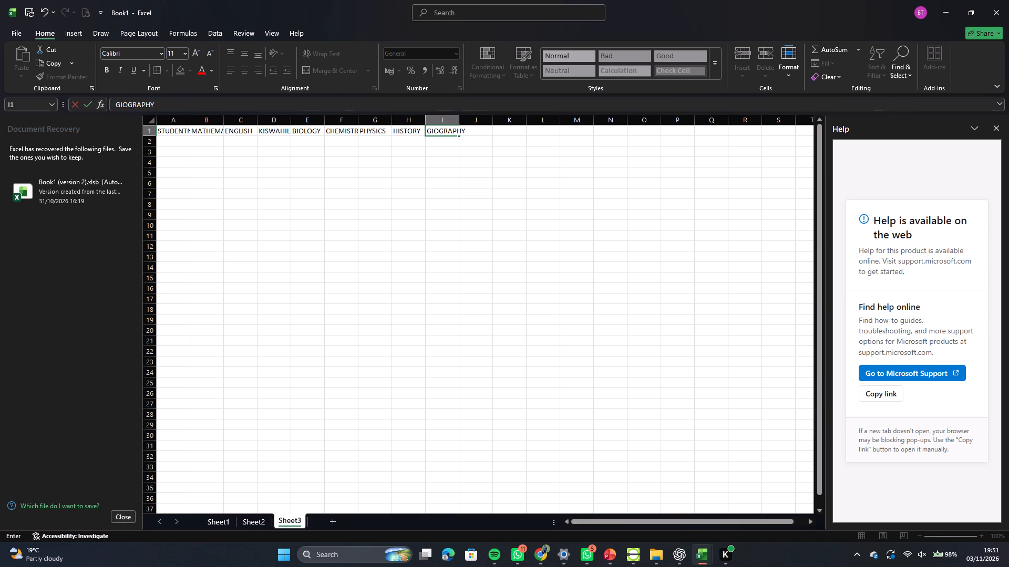
left_click(479, 131)
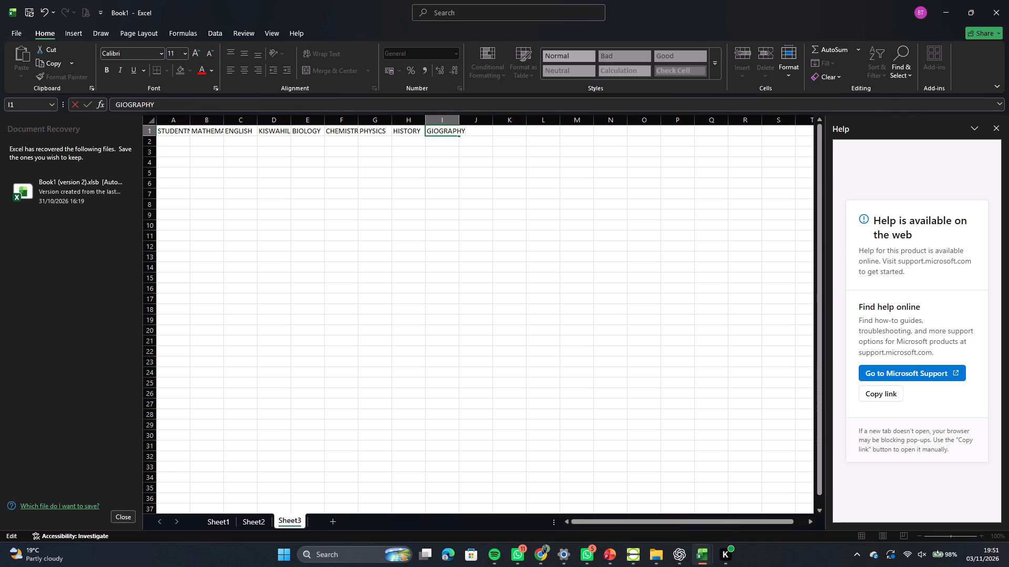
left_click(481, 139)
Enter the subject headings CRE in cell J1 and HOMESCIENCE in cell K1.
left_click(480, 131)
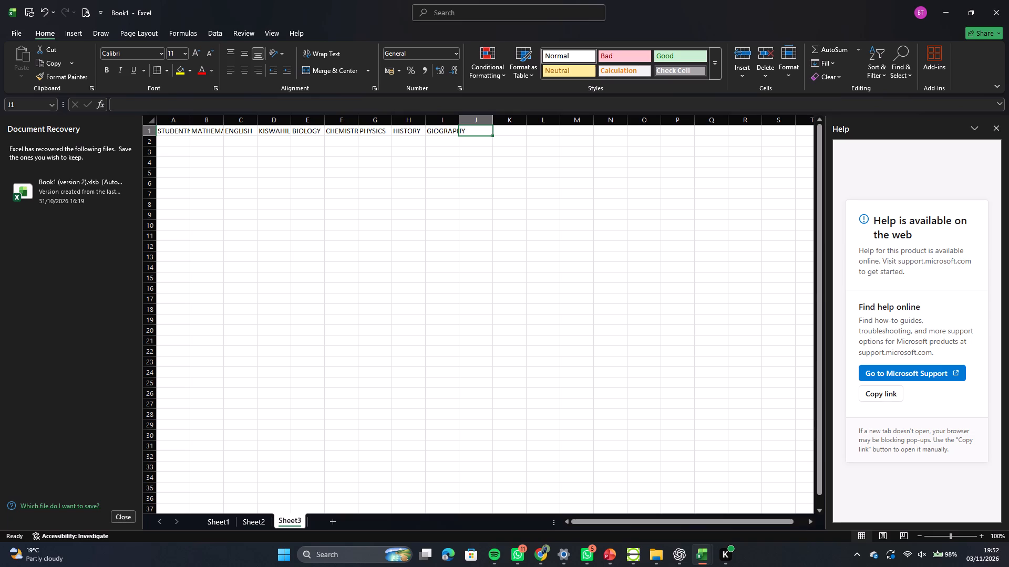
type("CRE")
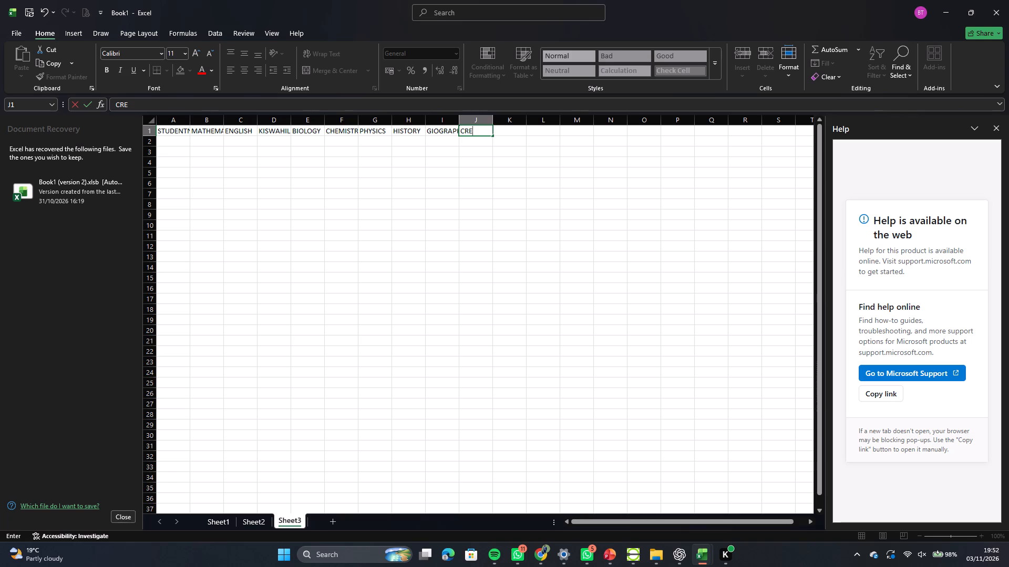
left_click(516, 131)
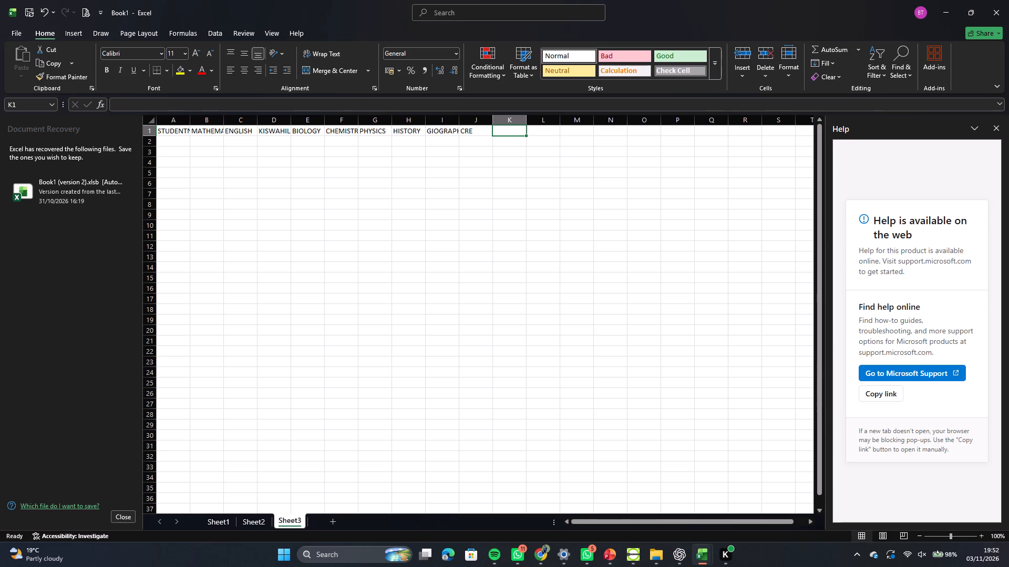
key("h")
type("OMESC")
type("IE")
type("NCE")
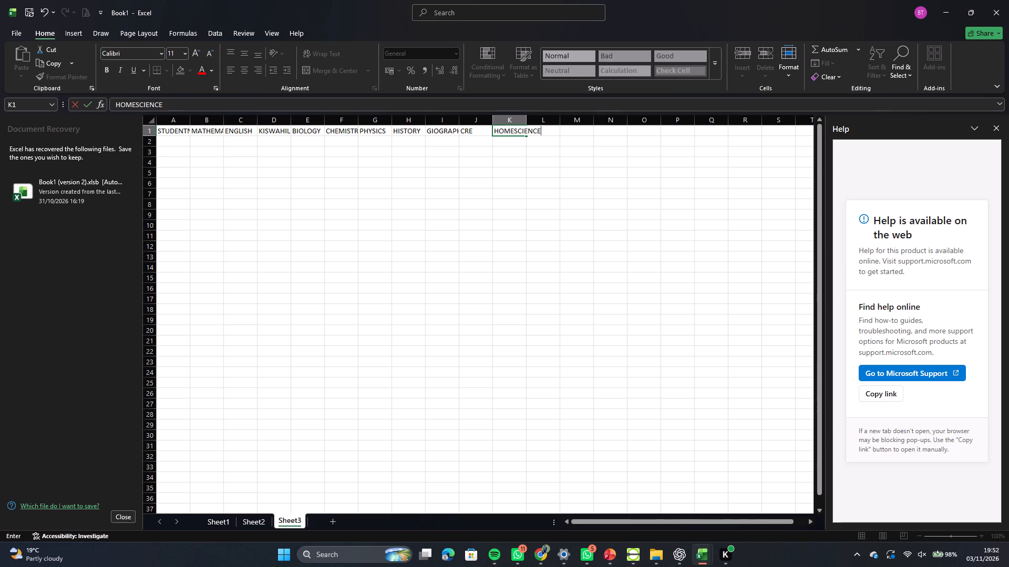
left_click(536, 130)
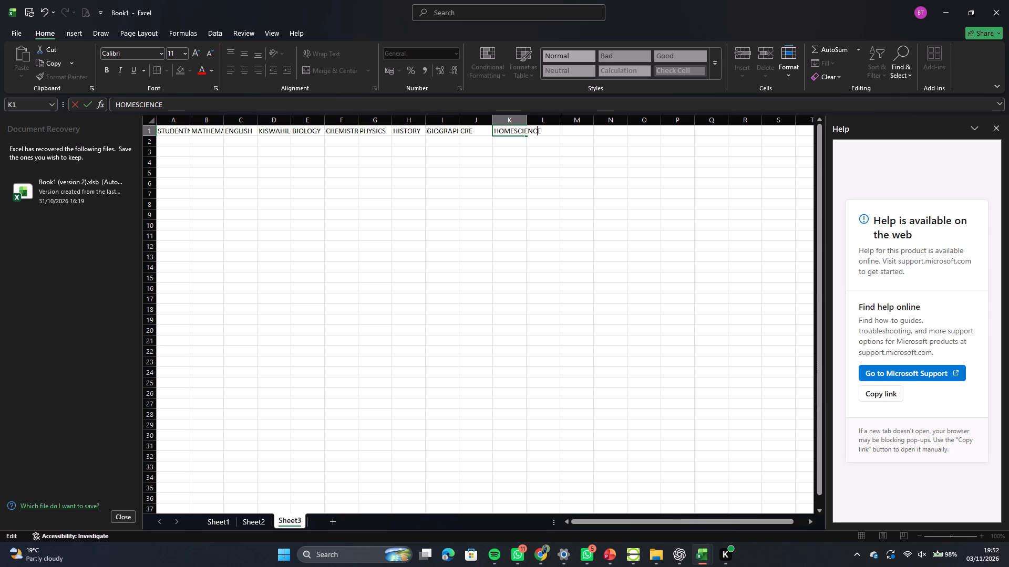
left_click(542, 144)
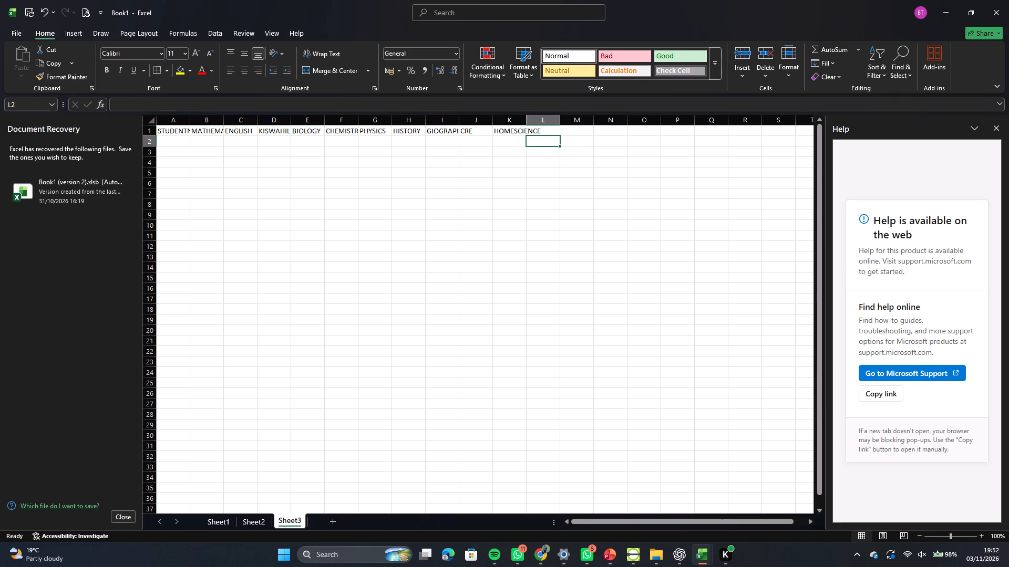
Enter the subject headings COMPUTY in cell L1 and AGRICULTURE in cell M1.
left_click(541, 130)
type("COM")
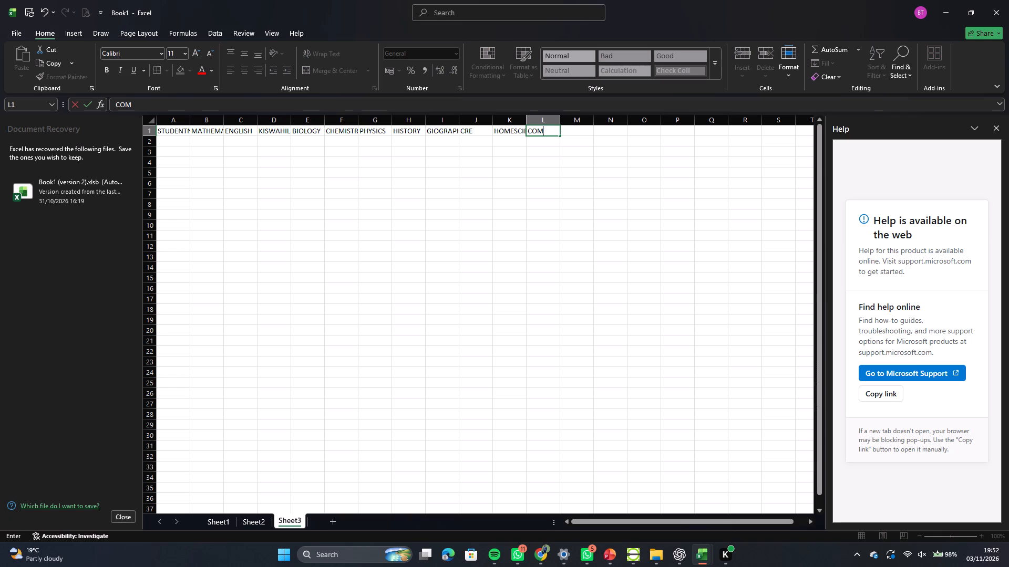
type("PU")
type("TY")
left_click(574, 142)
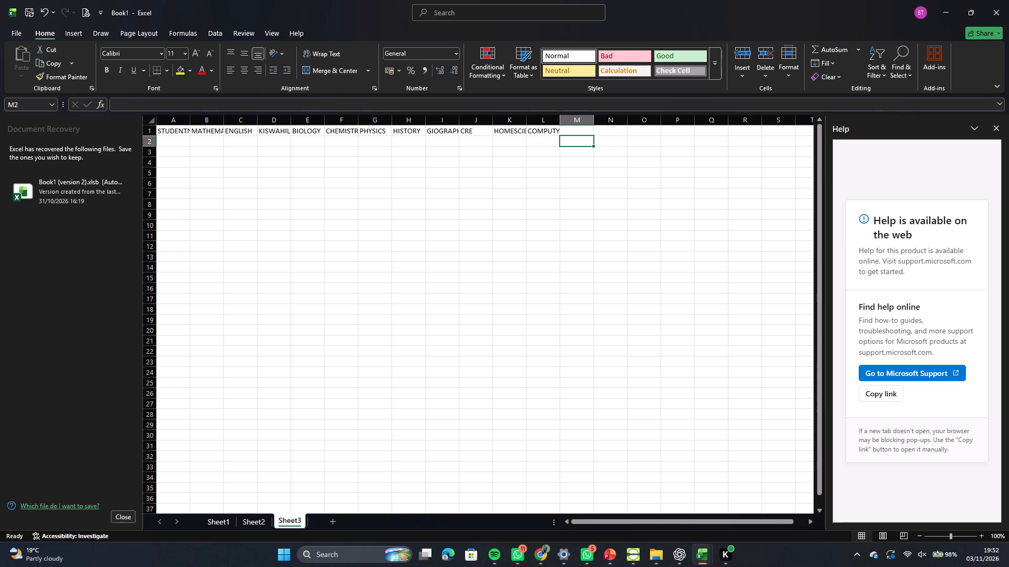
left_click(573, 132)
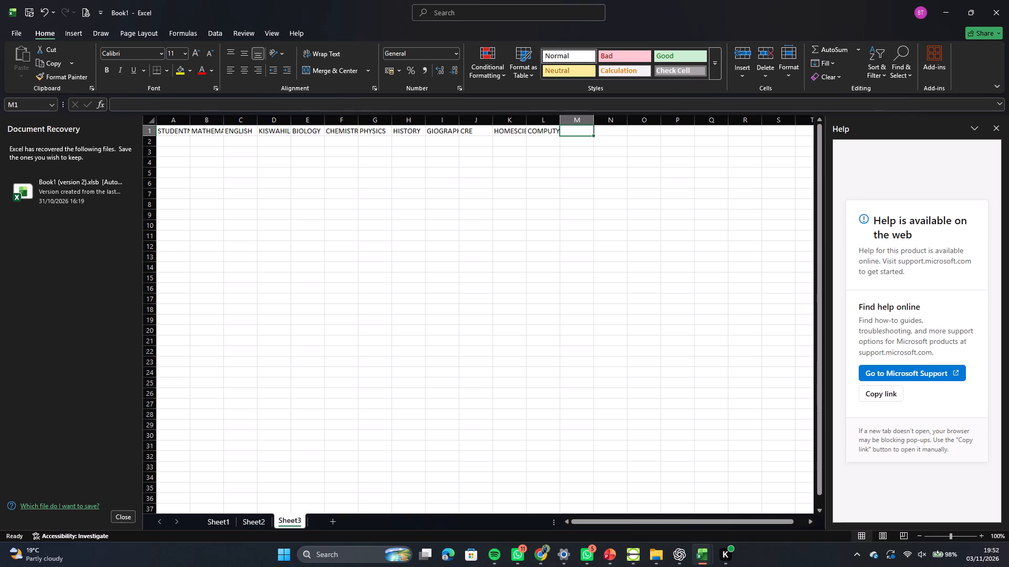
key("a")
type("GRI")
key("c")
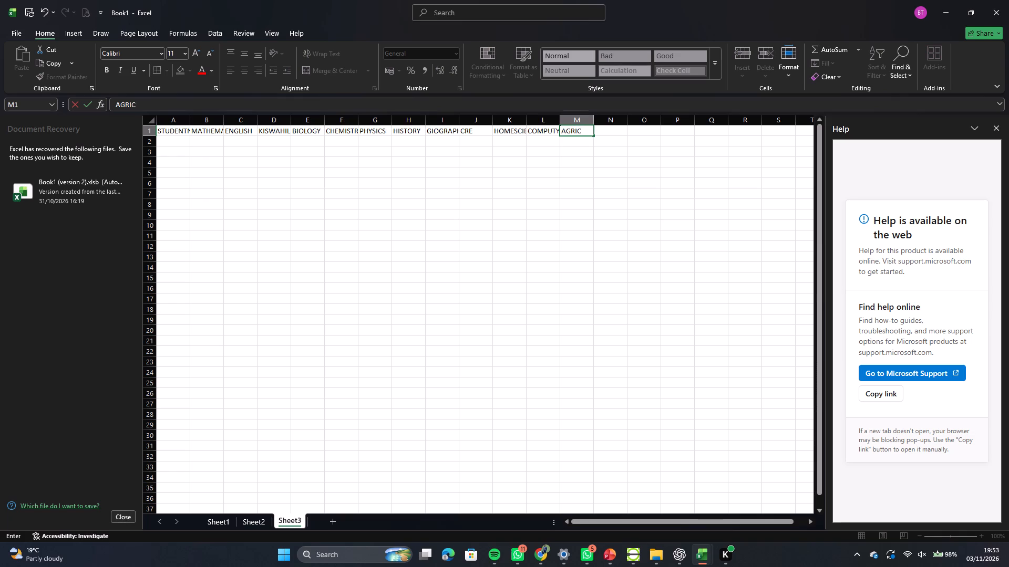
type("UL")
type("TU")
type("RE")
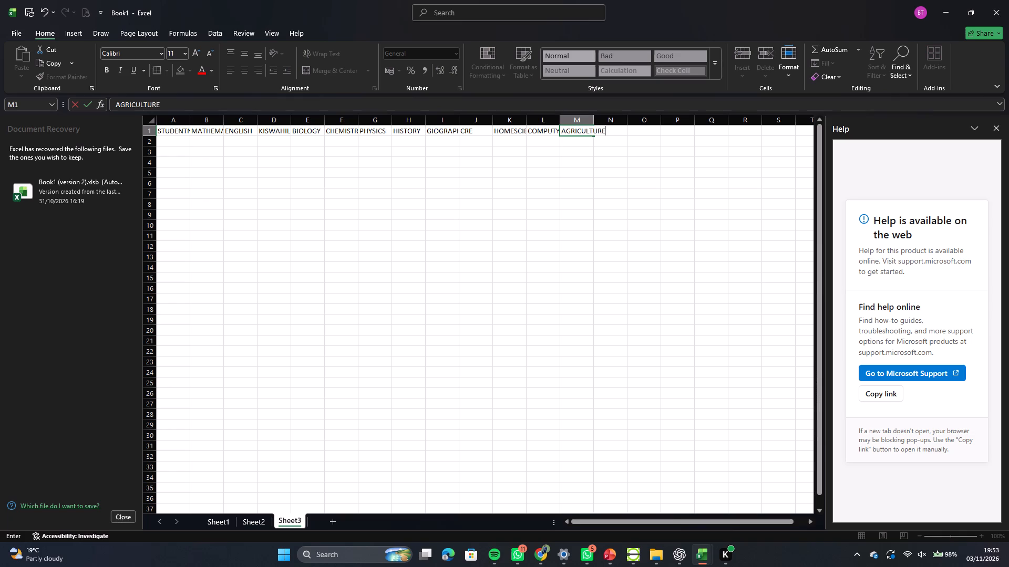
left_click(609, 140)
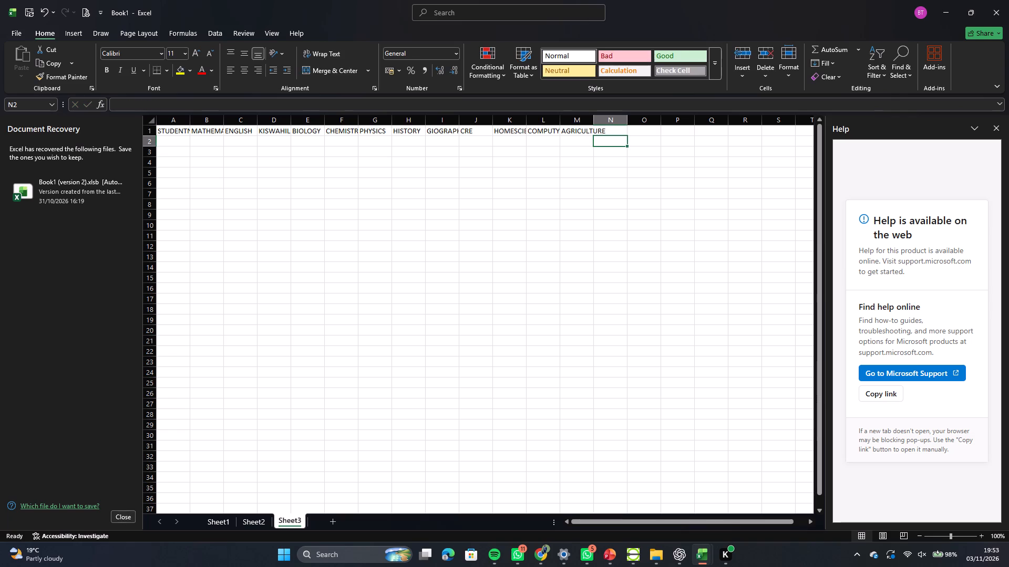
Enter the subject heading BUSSINESS in cell N1.
left_click(610, 130)
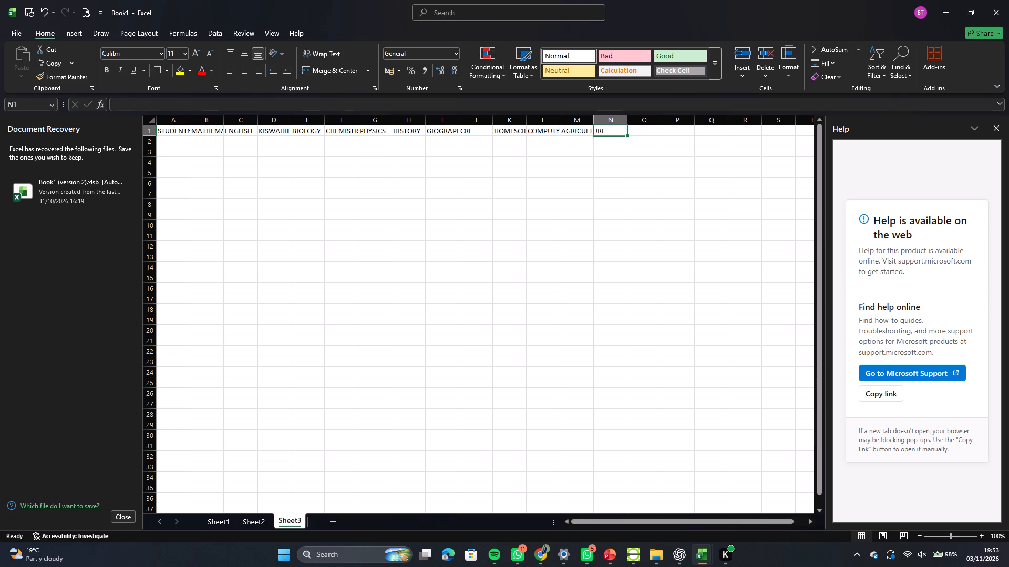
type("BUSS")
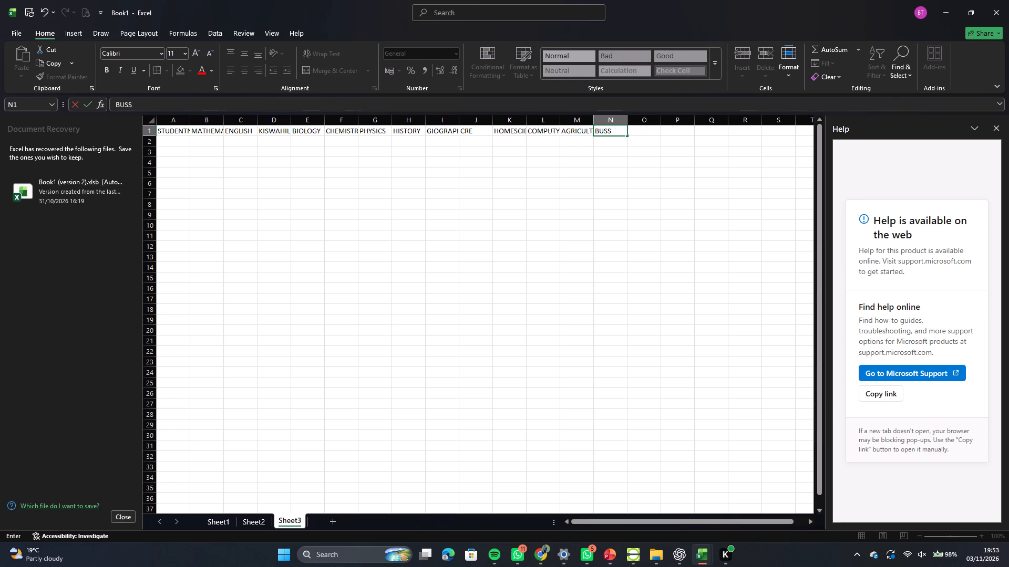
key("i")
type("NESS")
Enter the subject heading FRENCH in cell O1.
left_click(647, 143)
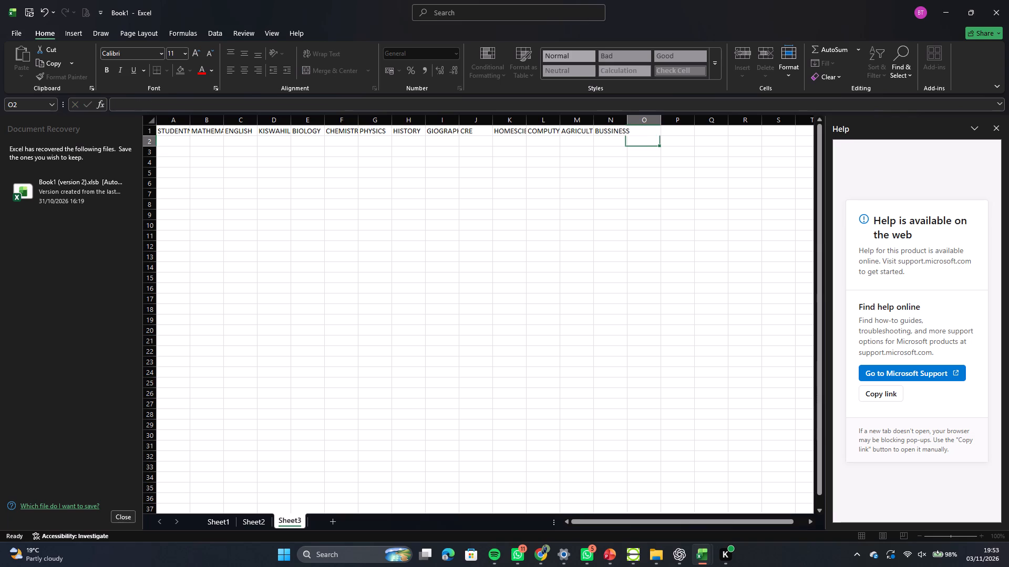
left_click(644, 129)
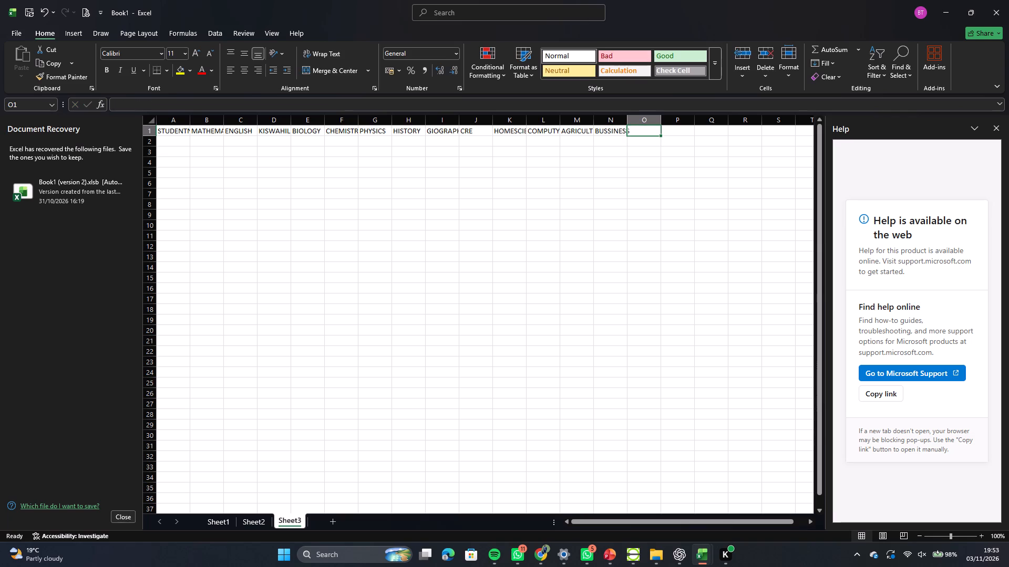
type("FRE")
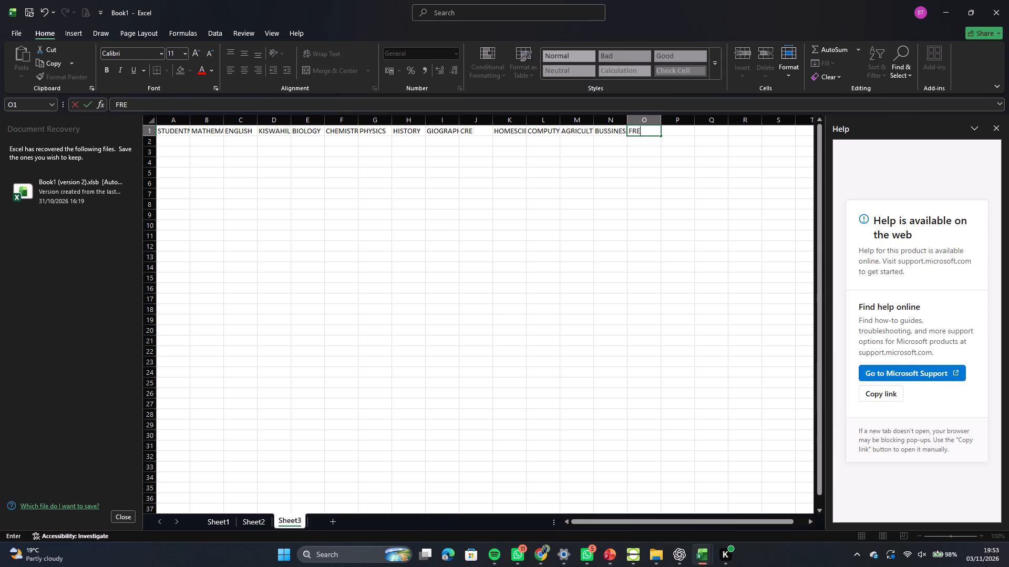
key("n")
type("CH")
left_click(679, 144)
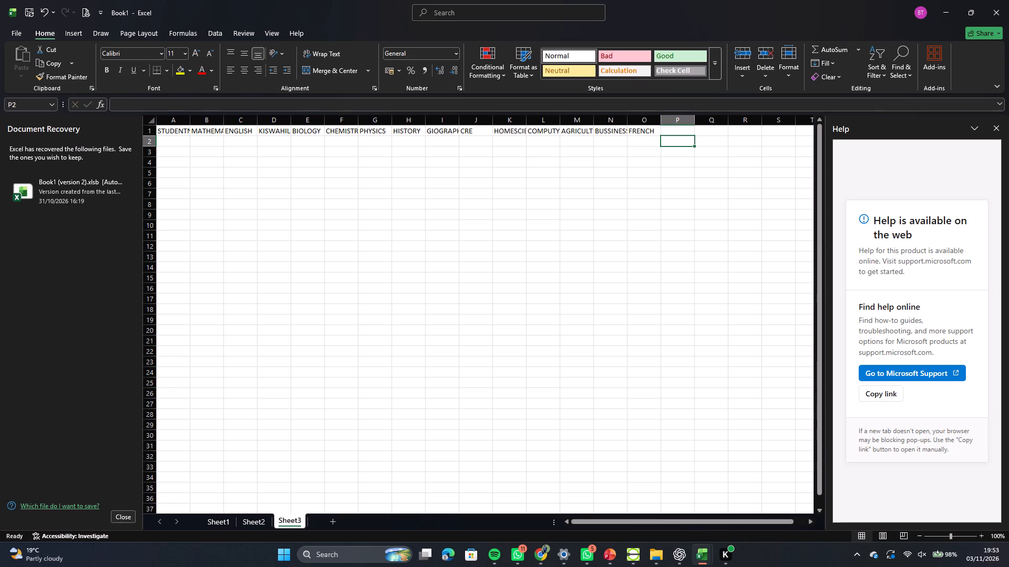
left_click(673, 130)
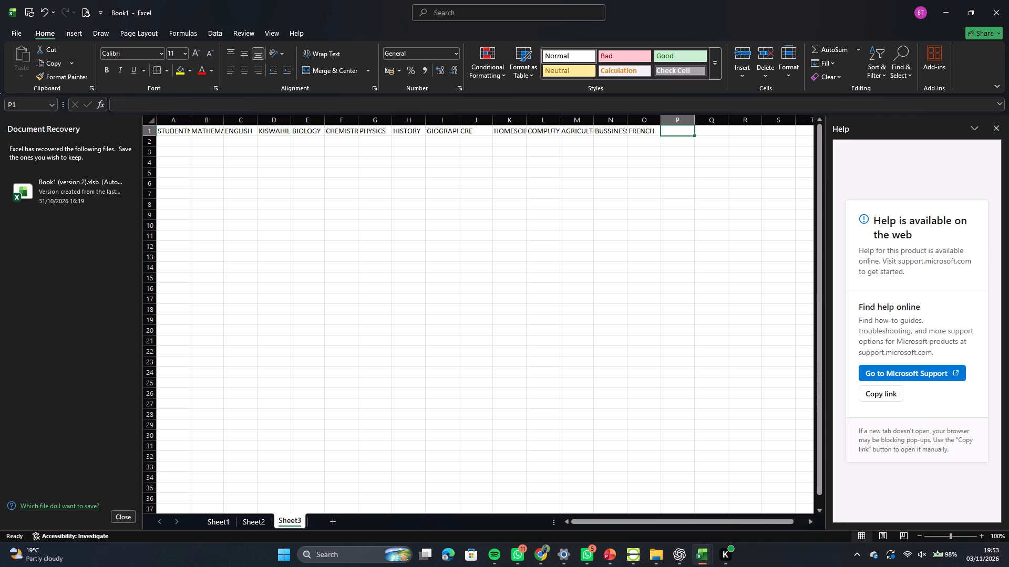
Enter the first two students' full names without spaces, in capitals, in cells A2 and A3.
left_click(168, 140)
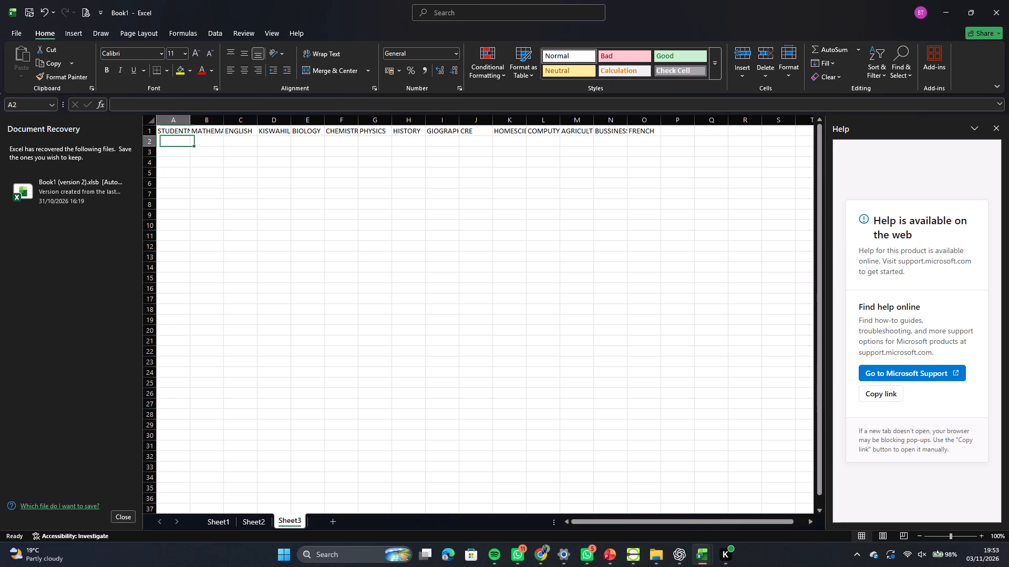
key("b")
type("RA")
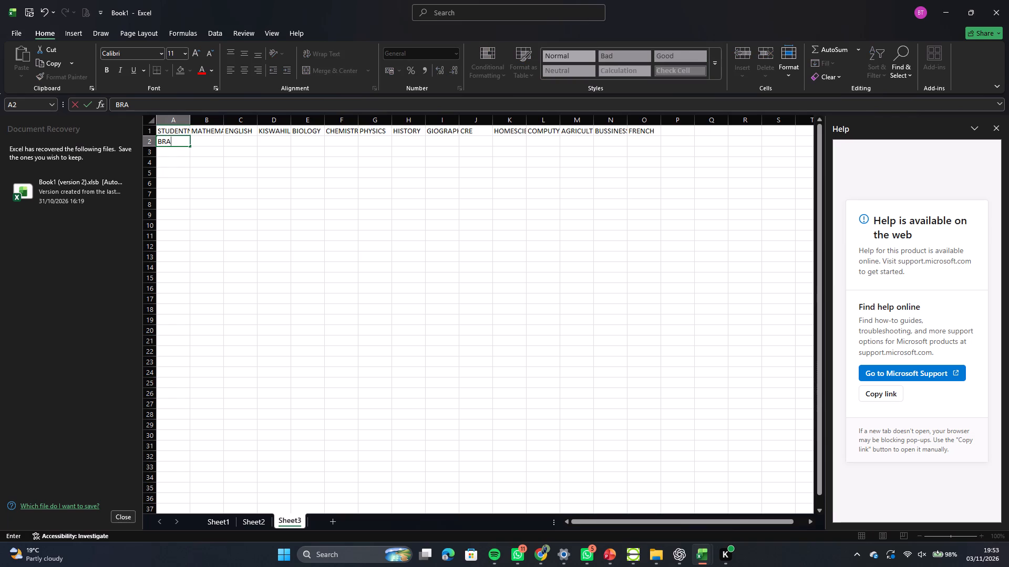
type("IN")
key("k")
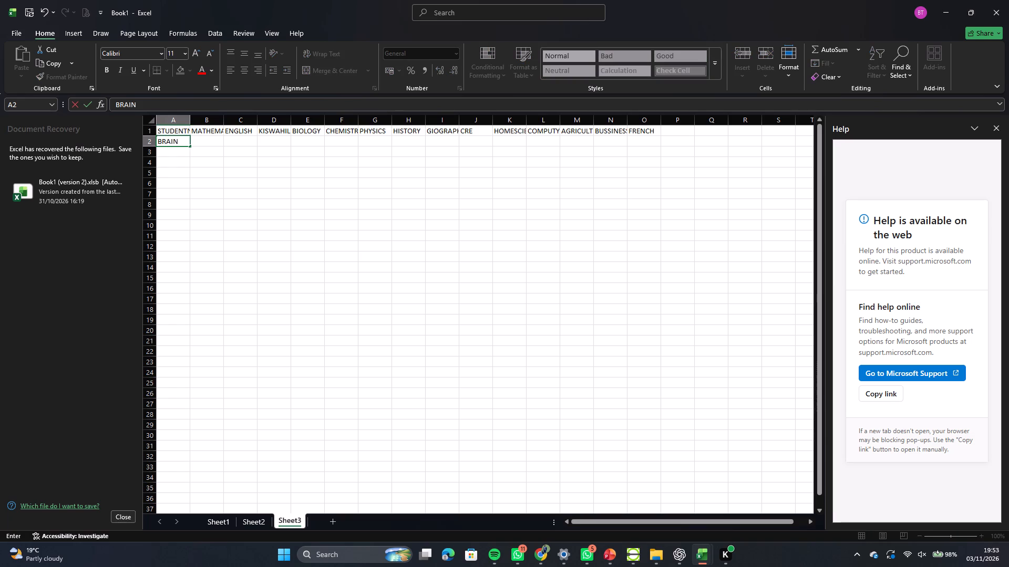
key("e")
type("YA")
left_click(168, 152)
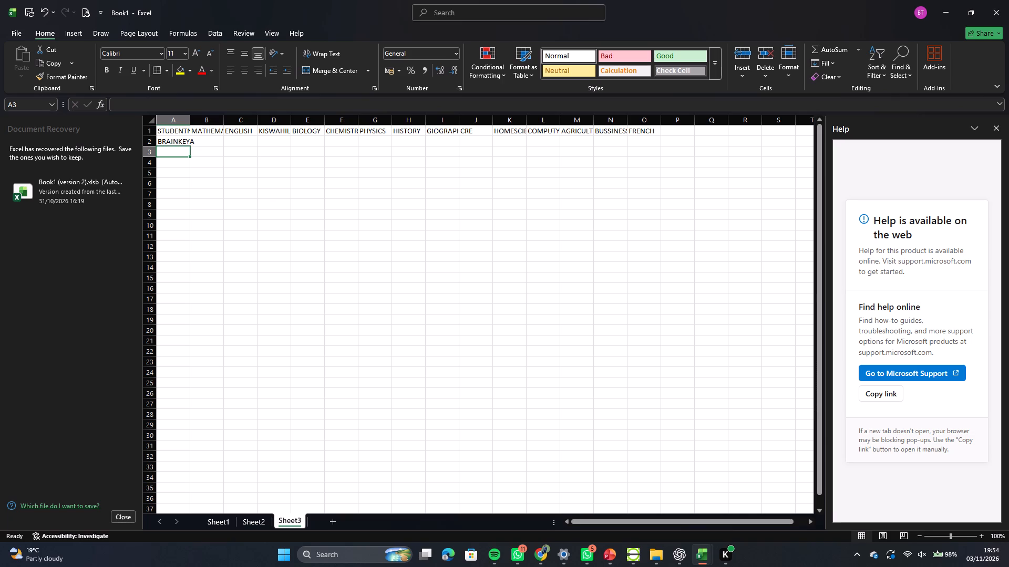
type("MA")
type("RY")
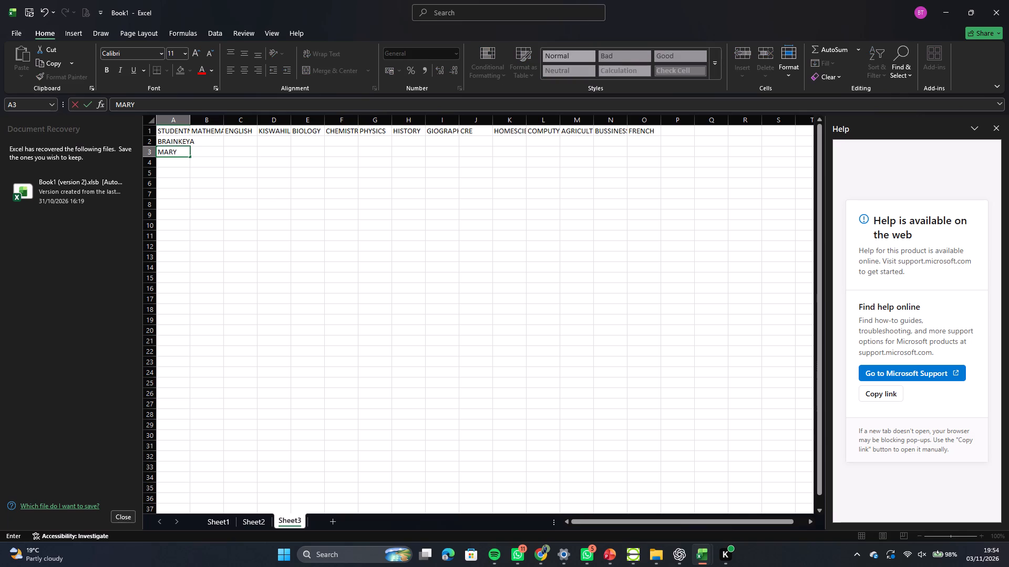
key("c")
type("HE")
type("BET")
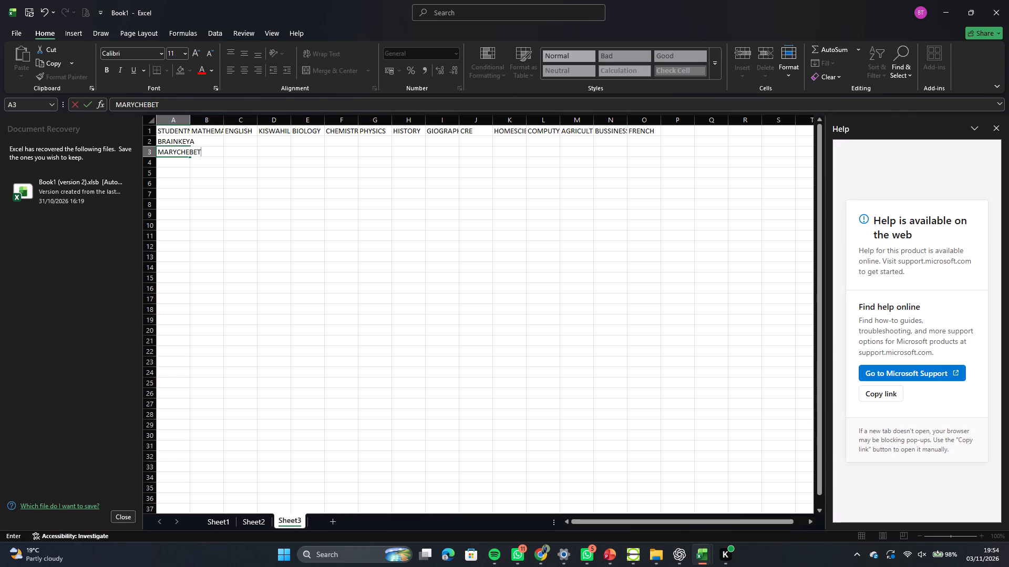
left_click(172, 170)
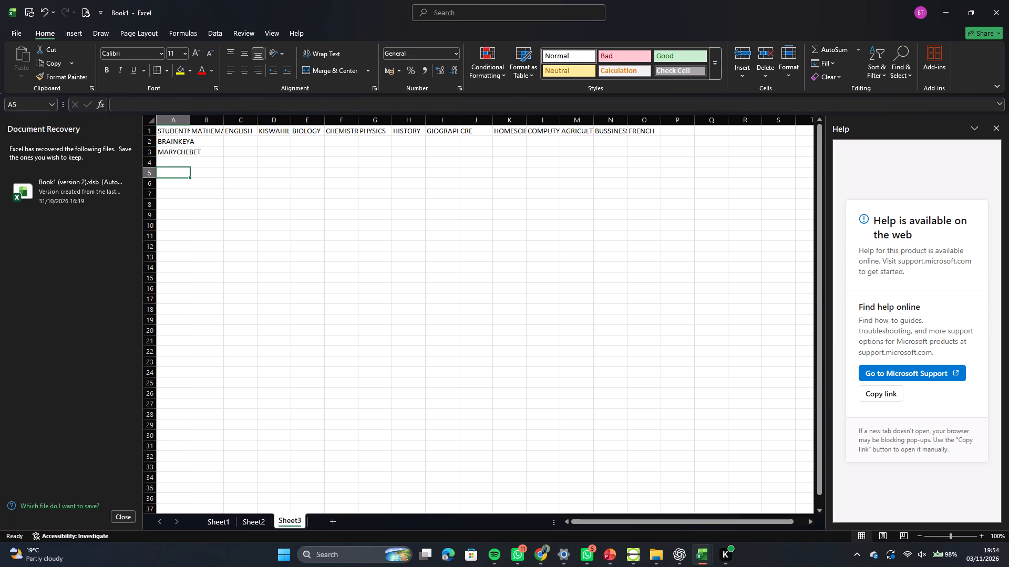
Enter the third and fourth students' full names without spaces, in capitals, in cells A4 and A5.
left_click(178, 160)
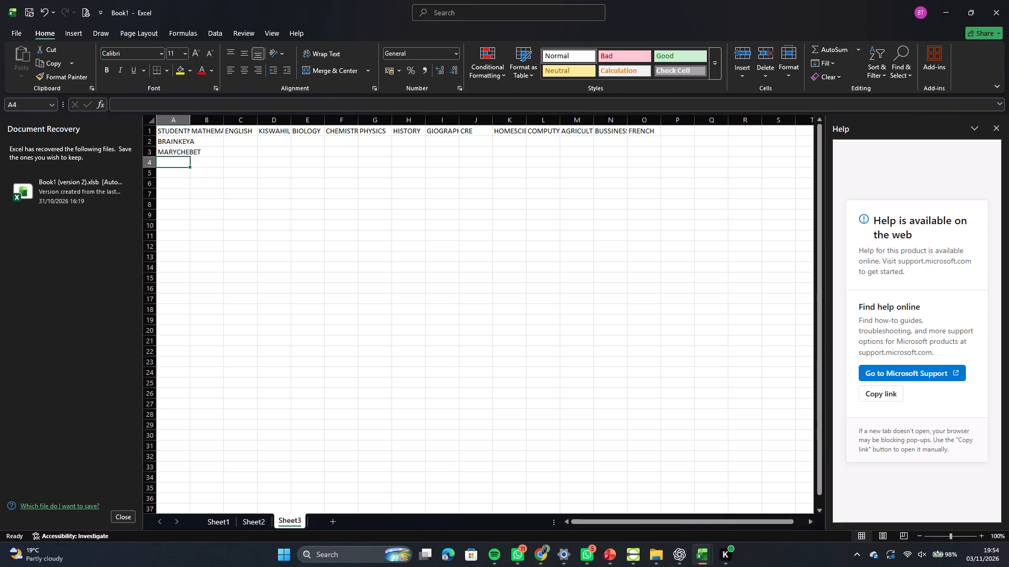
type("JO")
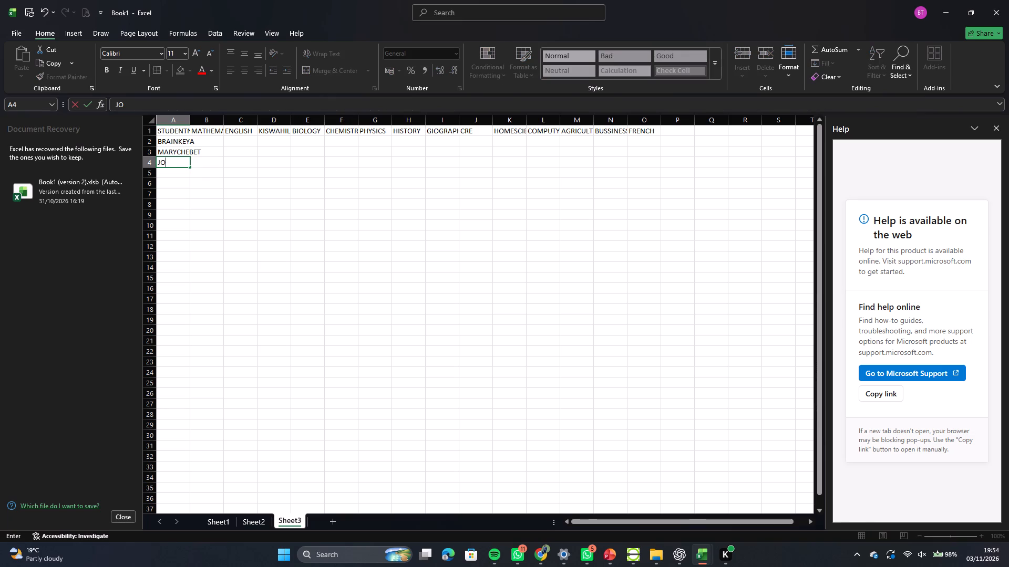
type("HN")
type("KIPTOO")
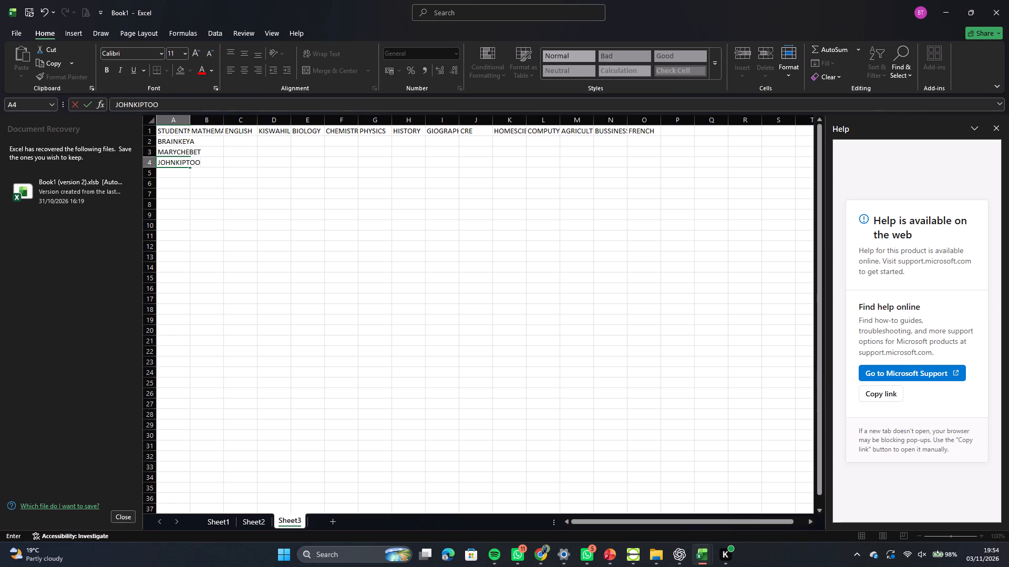
left_click(174, 172)
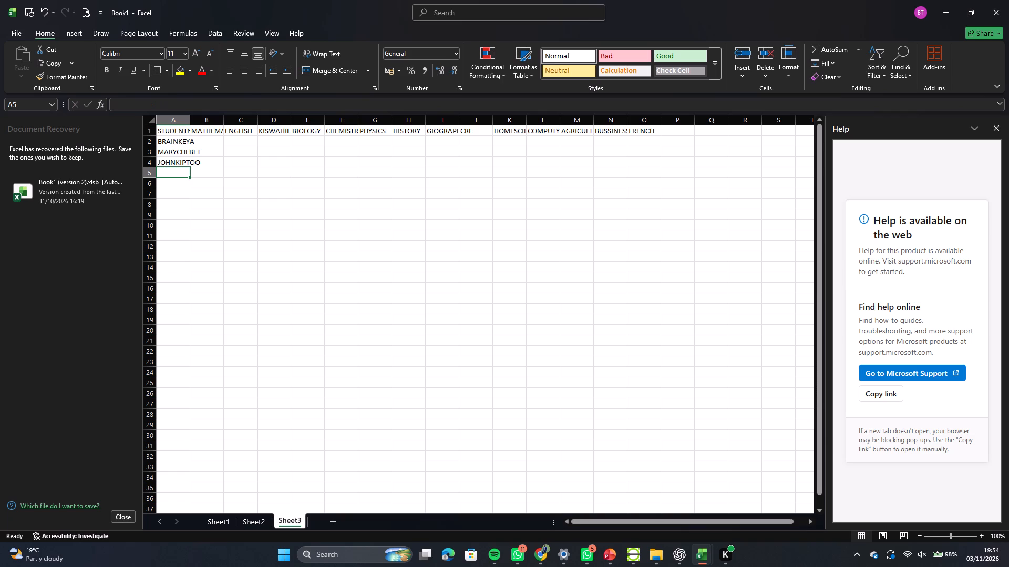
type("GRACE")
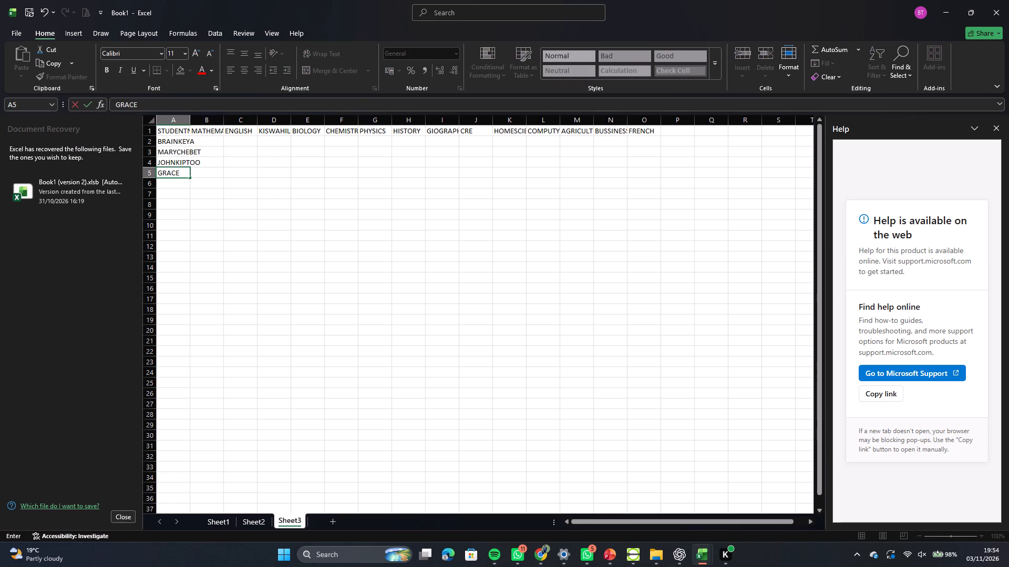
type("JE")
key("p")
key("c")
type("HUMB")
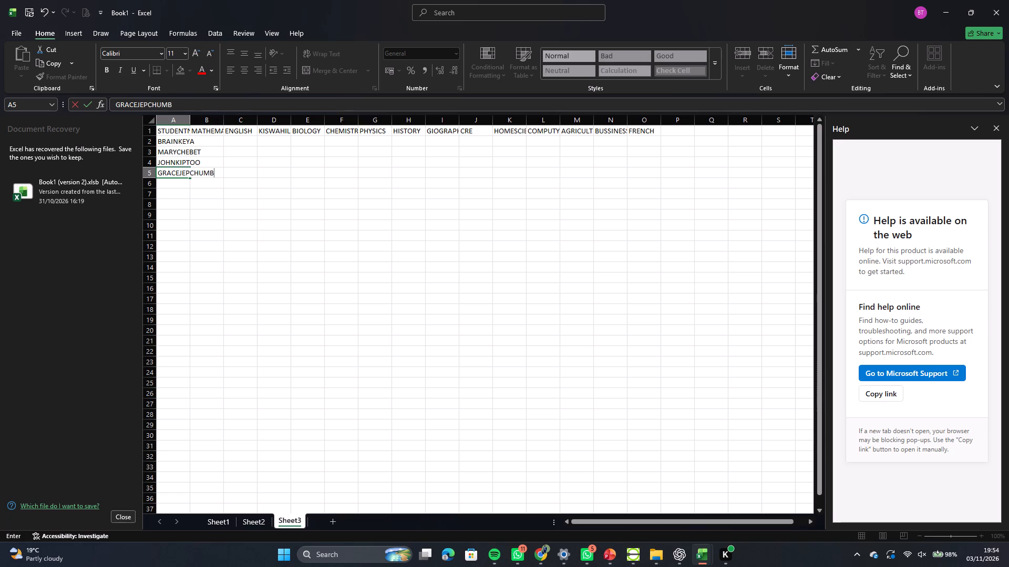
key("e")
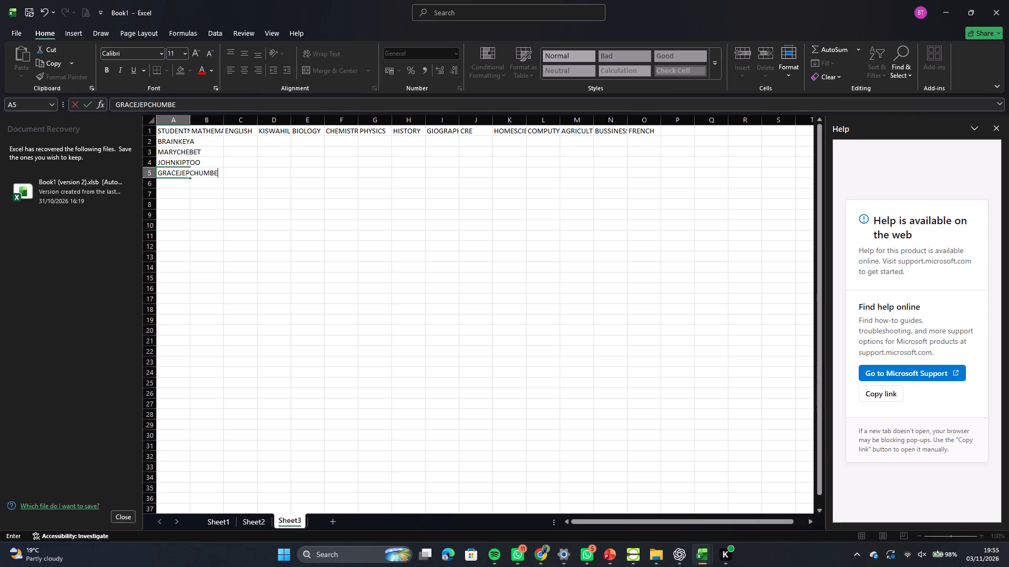
left_click(173, 178)
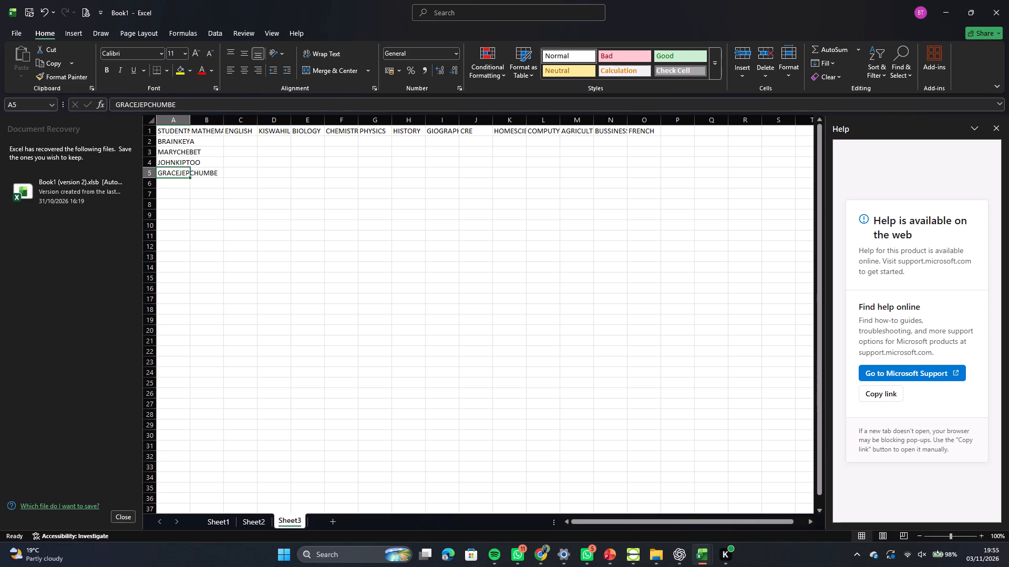
Enter the fifth and sixth students' full names without spaces, in capitals, in cells A6 and A7.
left_click(173, 181)
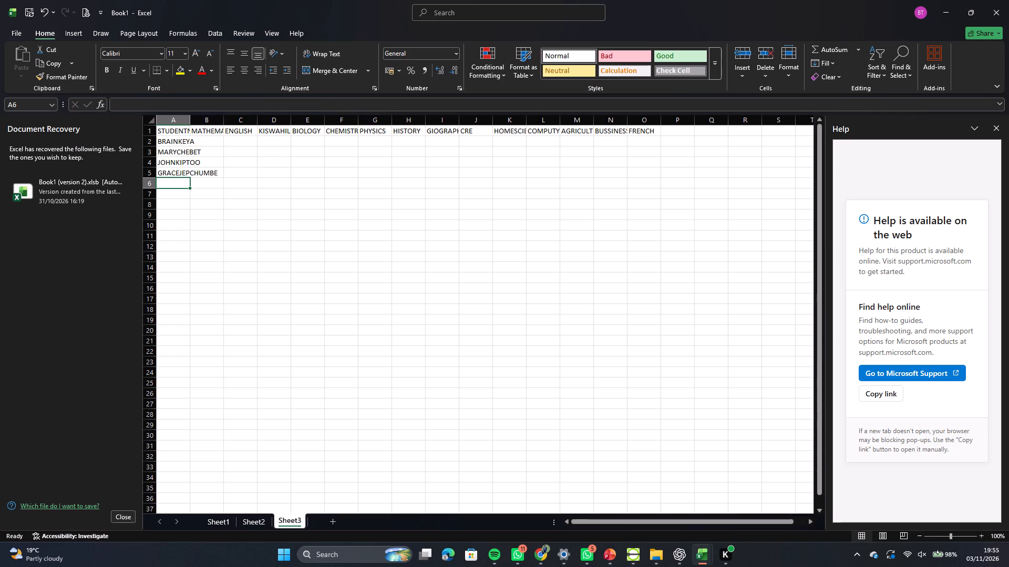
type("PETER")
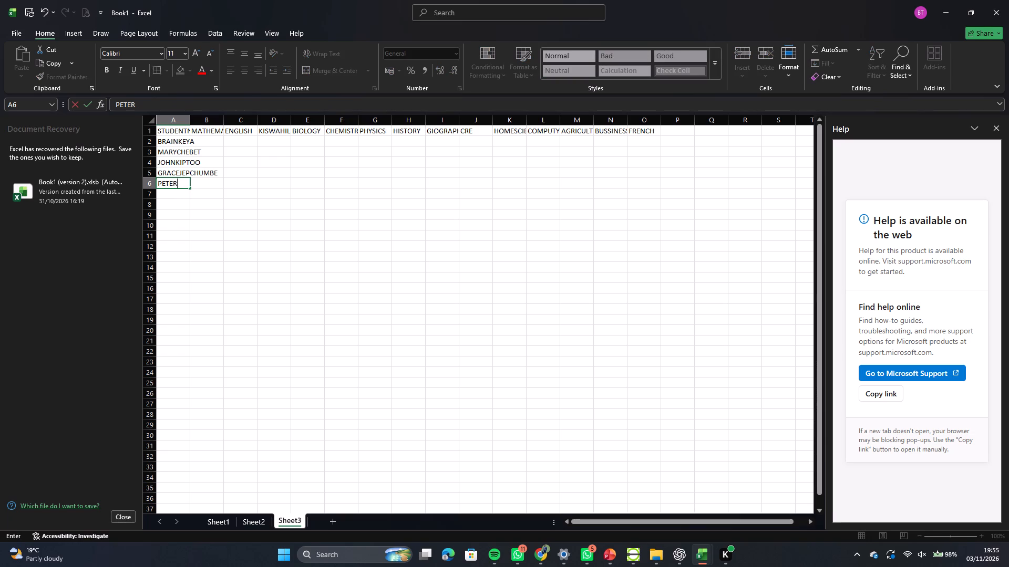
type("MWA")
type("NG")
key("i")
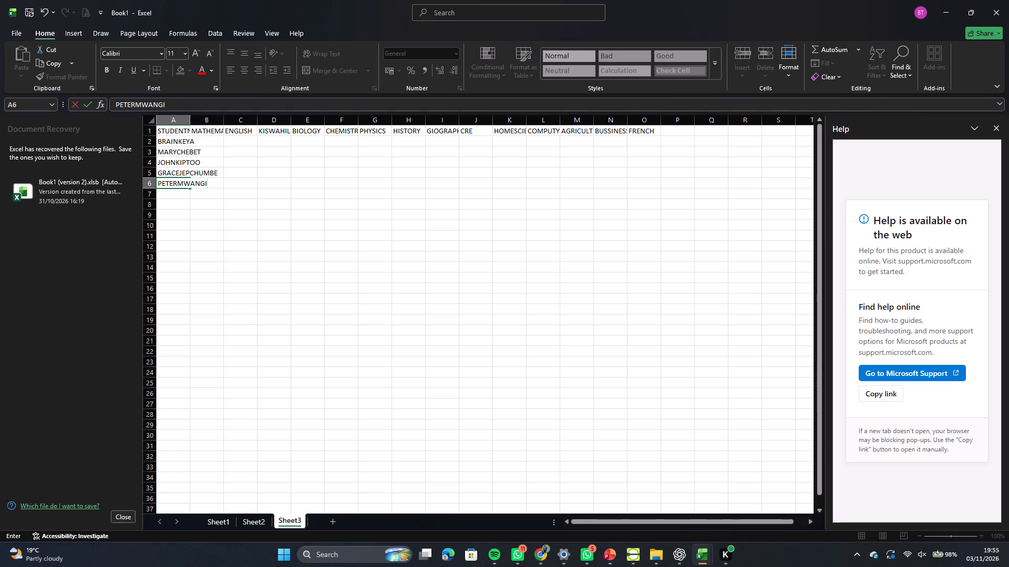
left_click(173, 193)
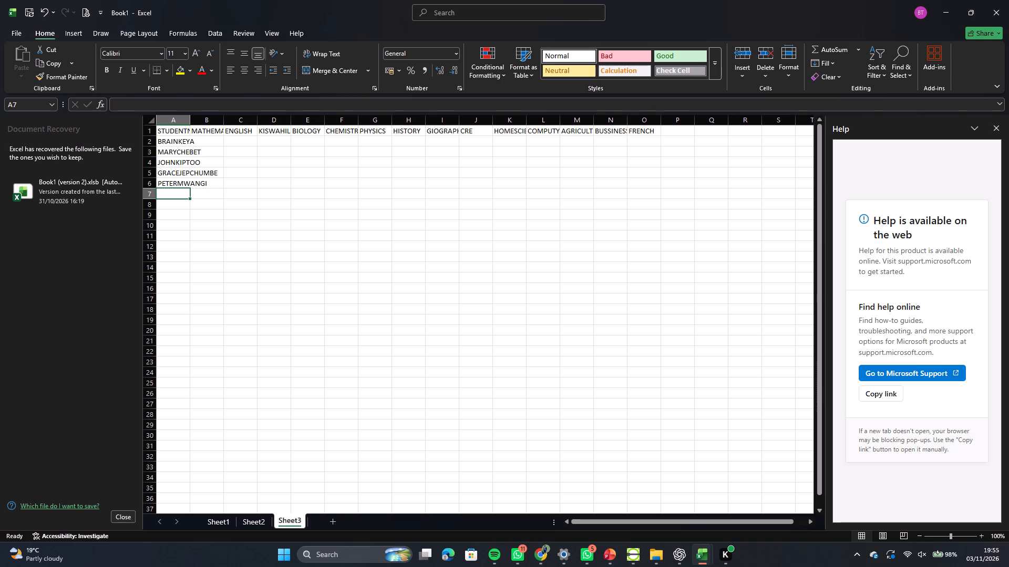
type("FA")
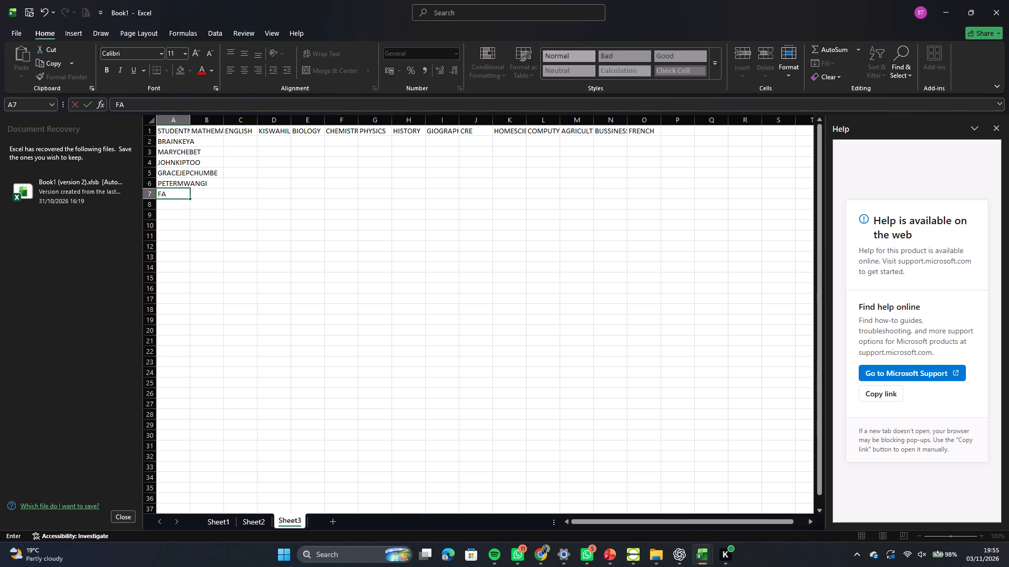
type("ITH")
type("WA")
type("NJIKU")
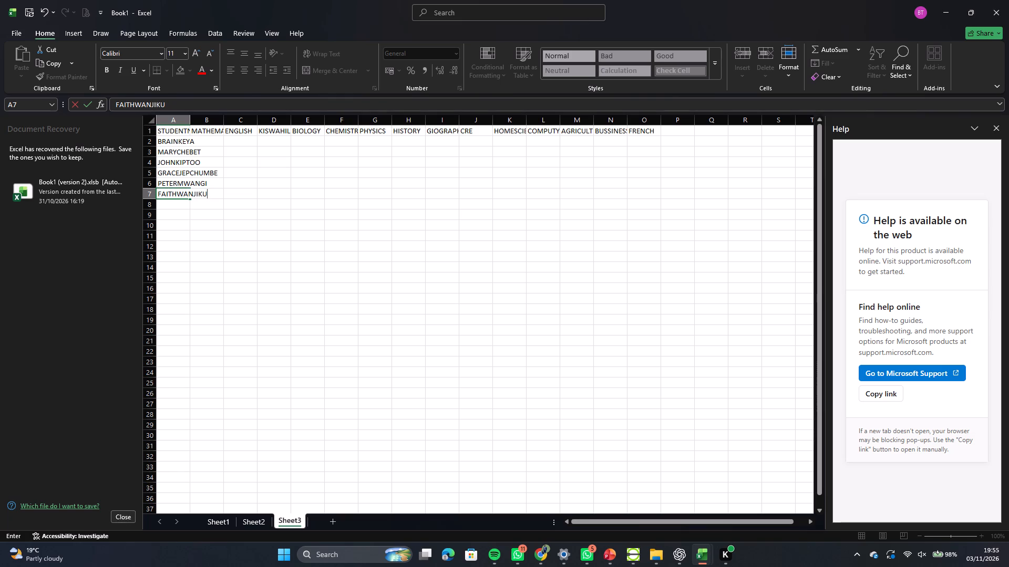
left_click(172, 204)
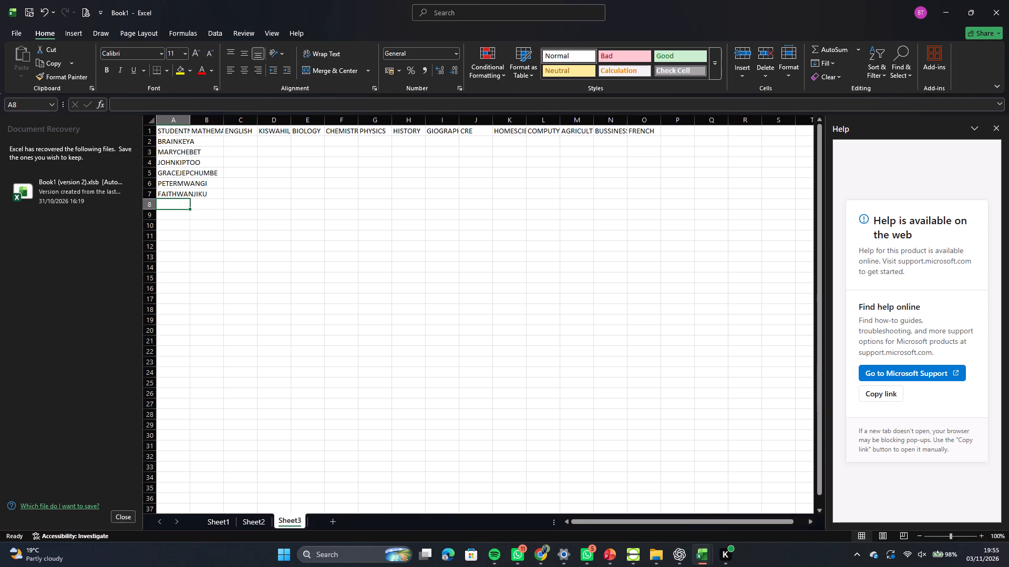
Enter the seventh and eighth students' full names without spaces, in capitals, in cells A8 and A9.
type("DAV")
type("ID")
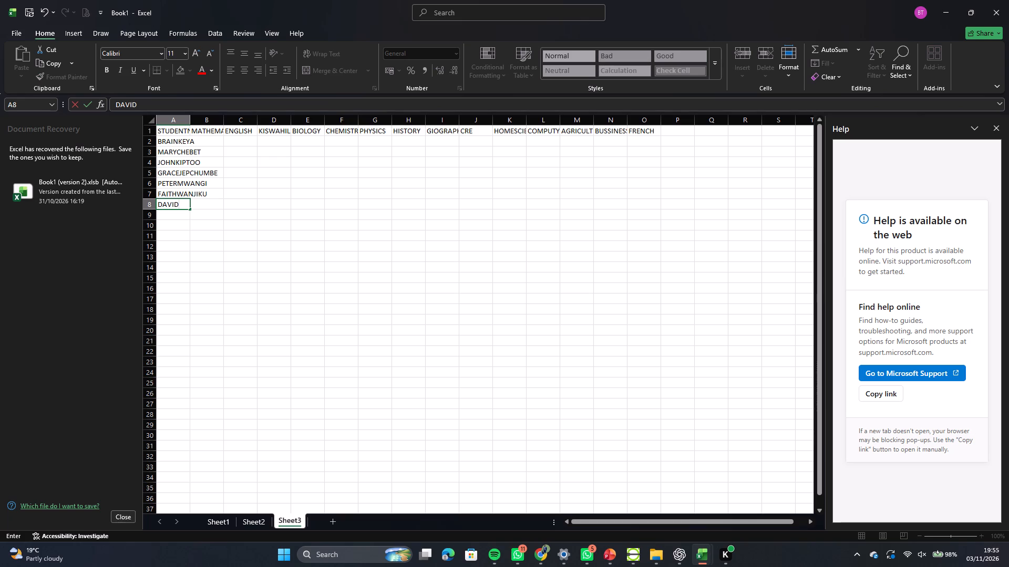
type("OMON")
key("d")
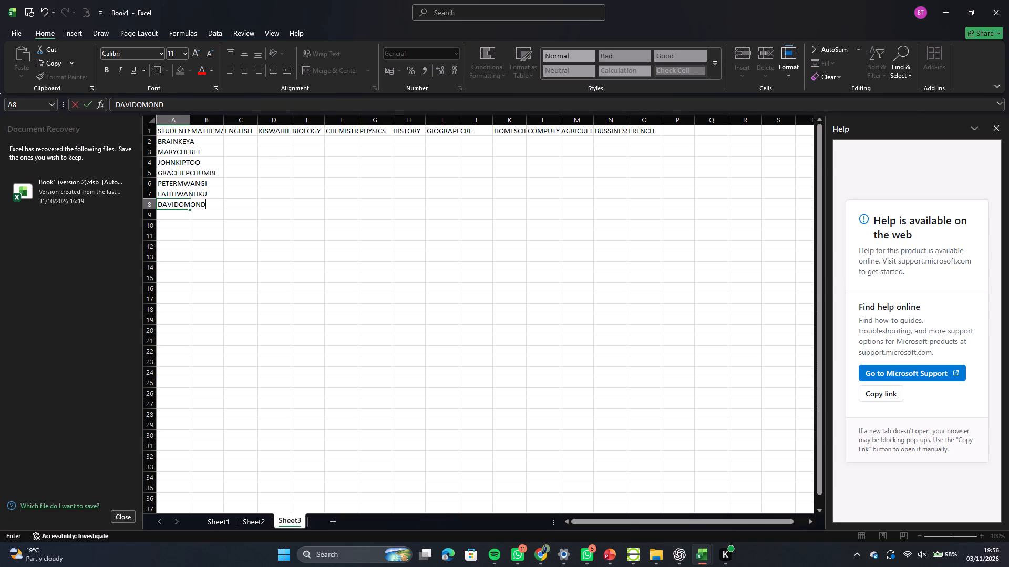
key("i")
left_click(170, 212)
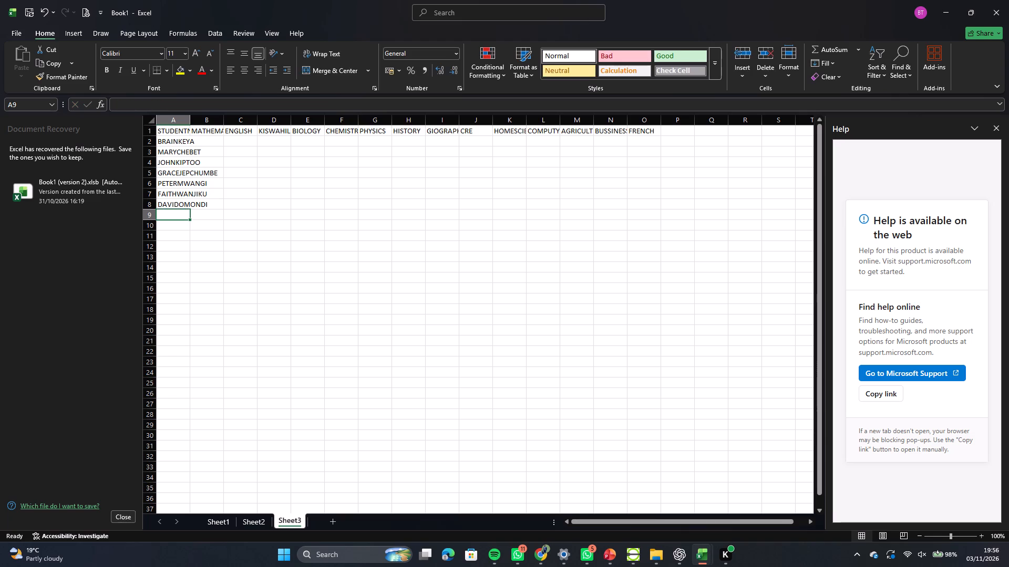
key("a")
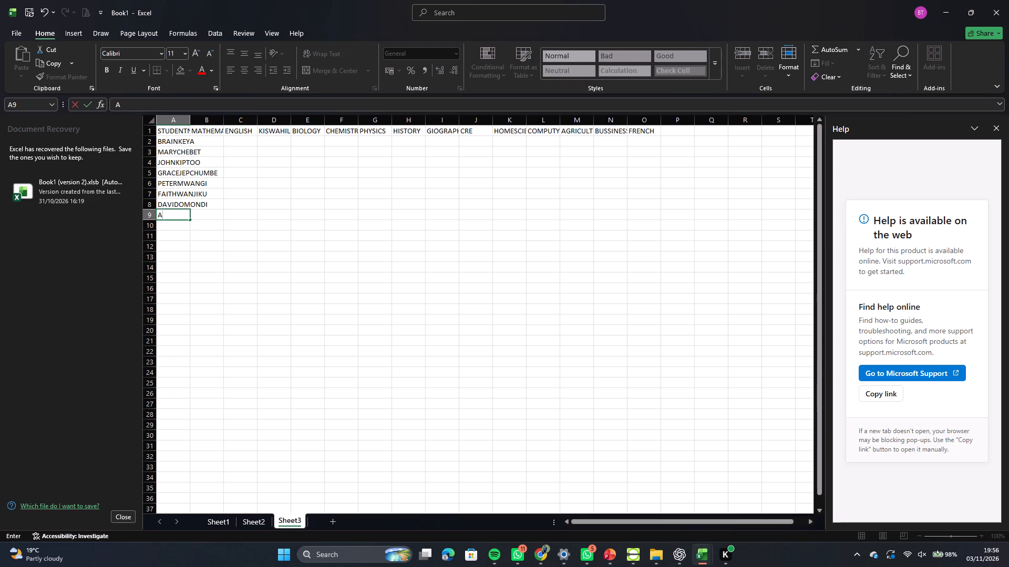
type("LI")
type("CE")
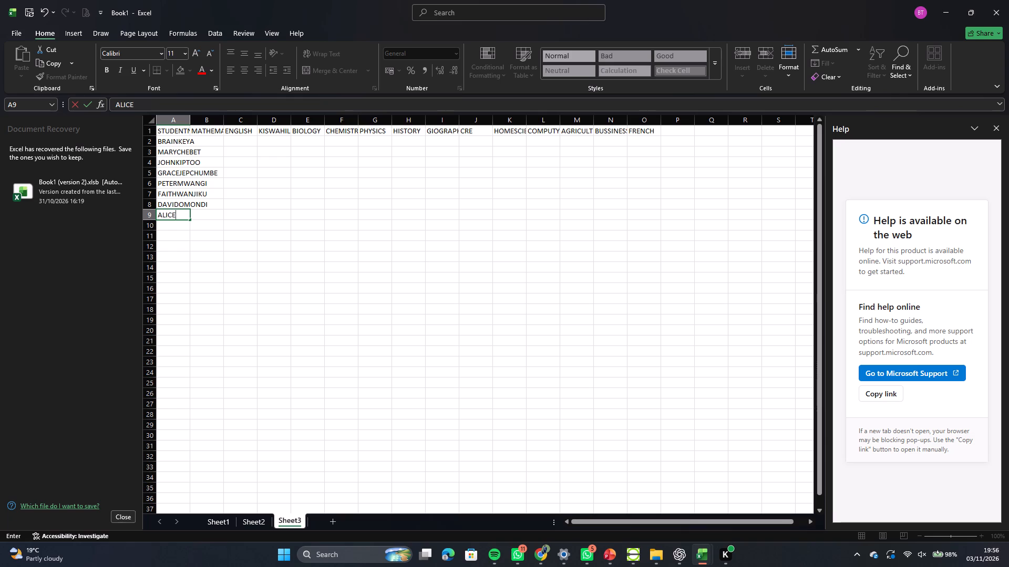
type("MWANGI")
Enter the ninth and tenth students' full names without spaces, in capitals, in cells A10 and A11.
left_click(173, 223)
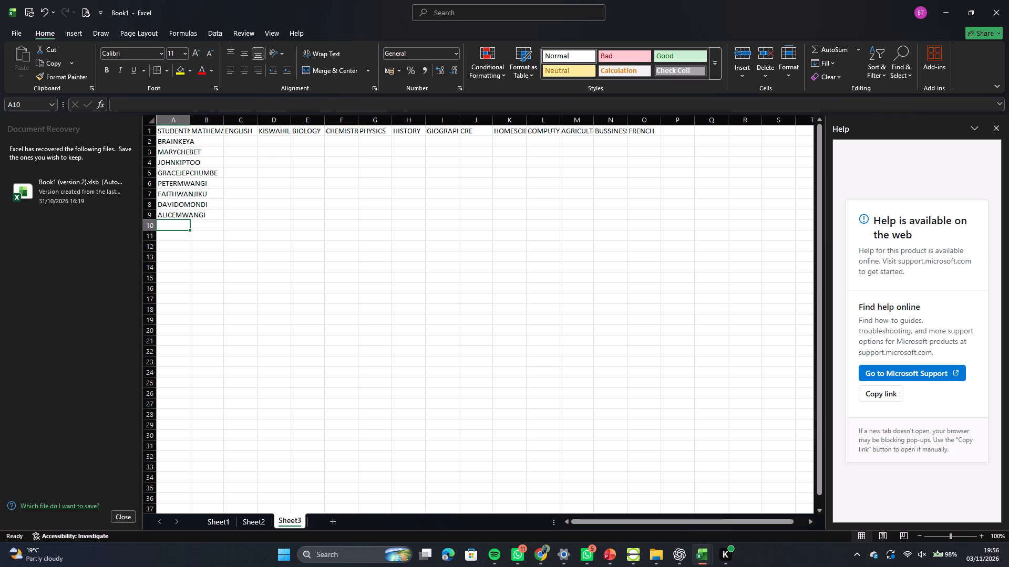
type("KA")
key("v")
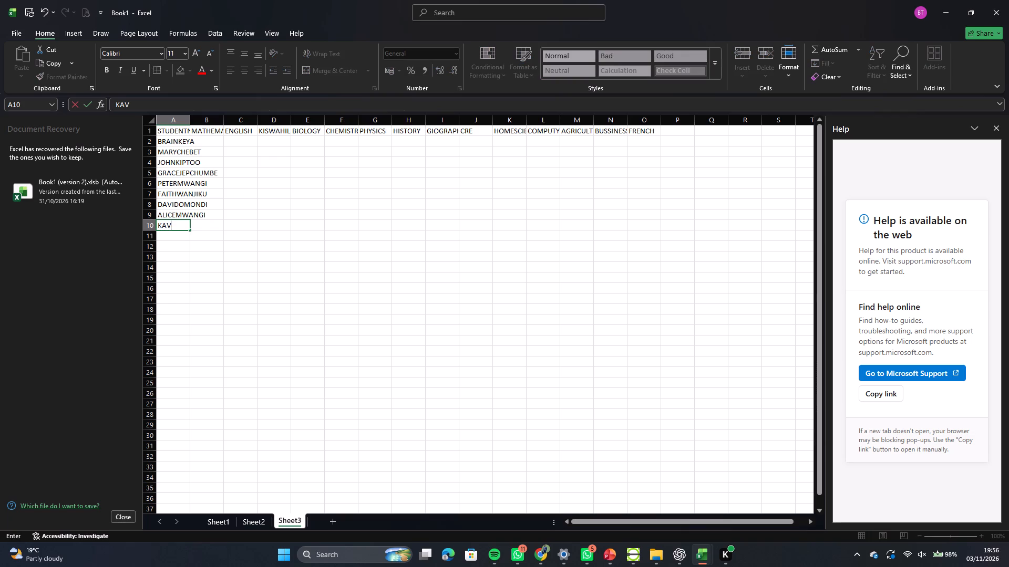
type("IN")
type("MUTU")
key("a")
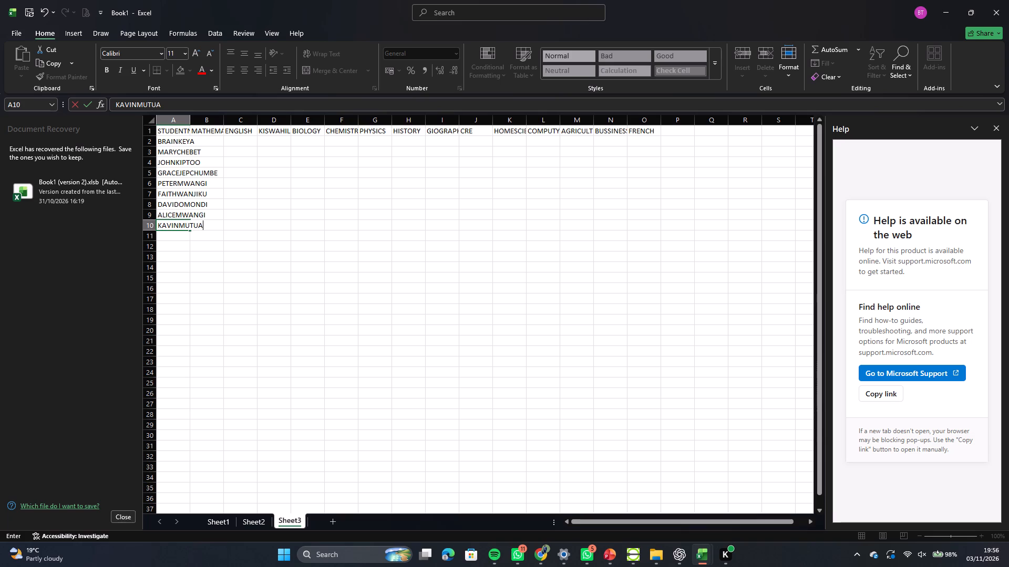
left_click(176, 236)
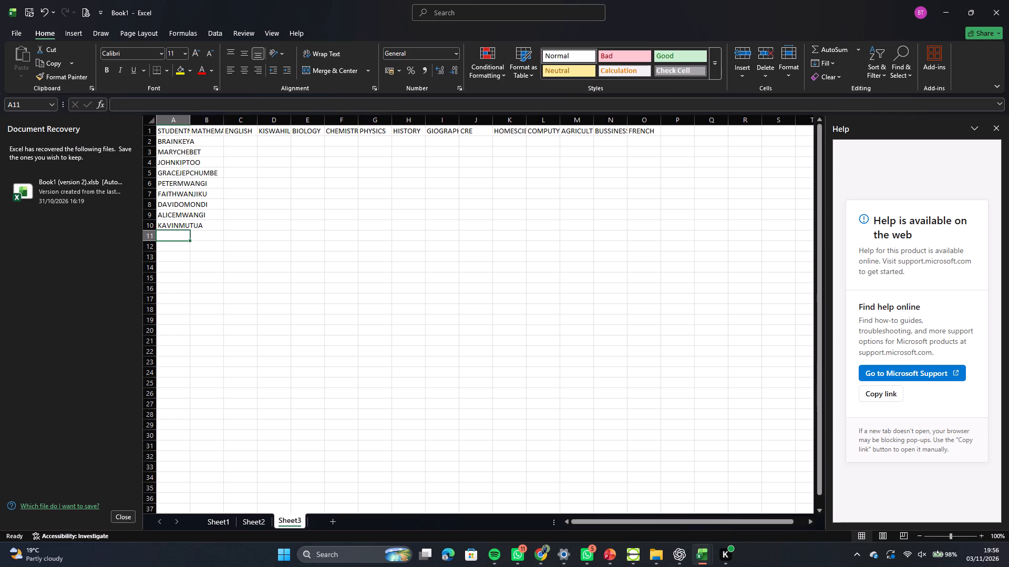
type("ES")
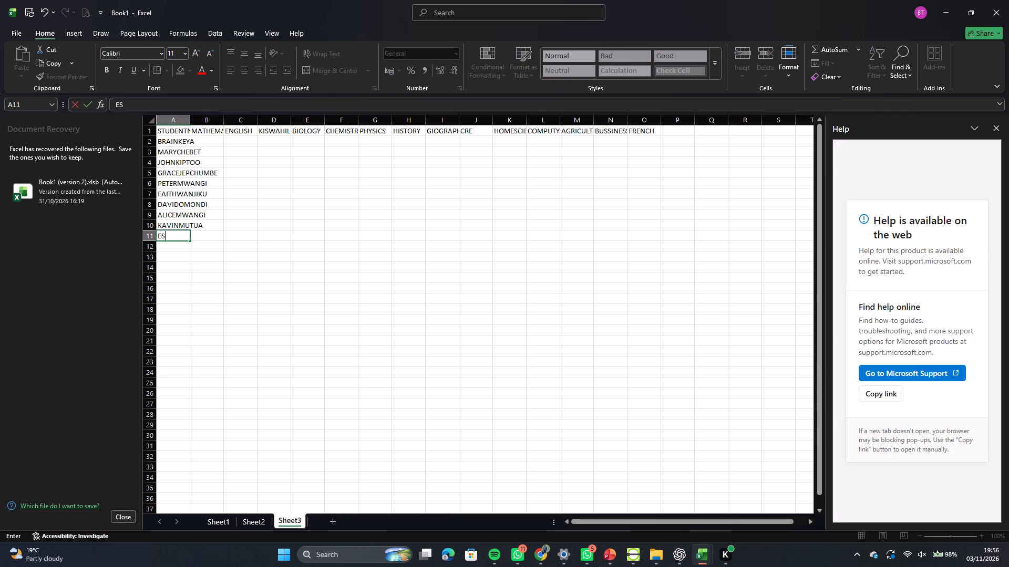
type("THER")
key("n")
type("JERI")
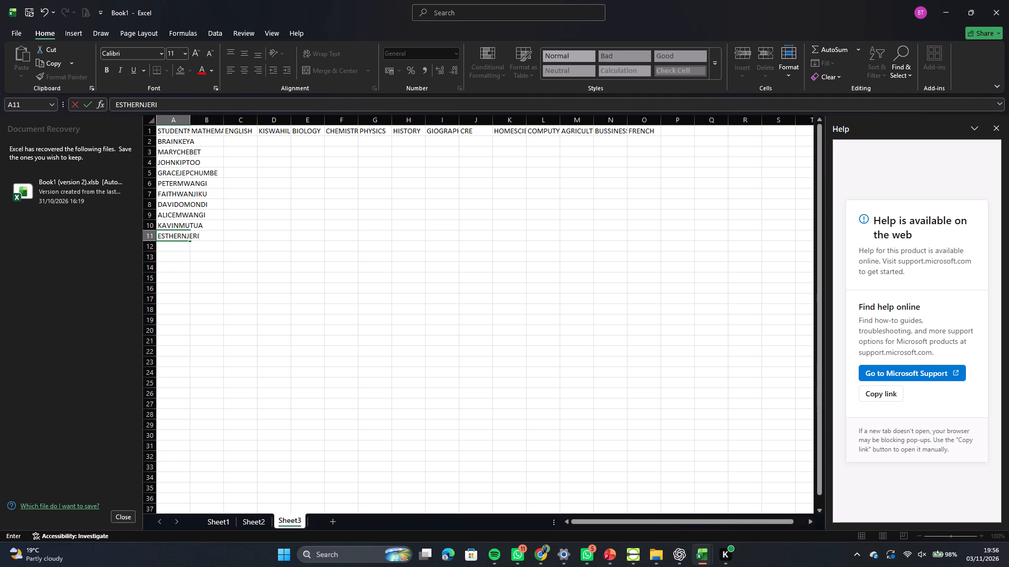
Enter the eleventh and twelfth students' full names without spaces, in capitals, in cells A12 and A13.
left_click(176, 243)
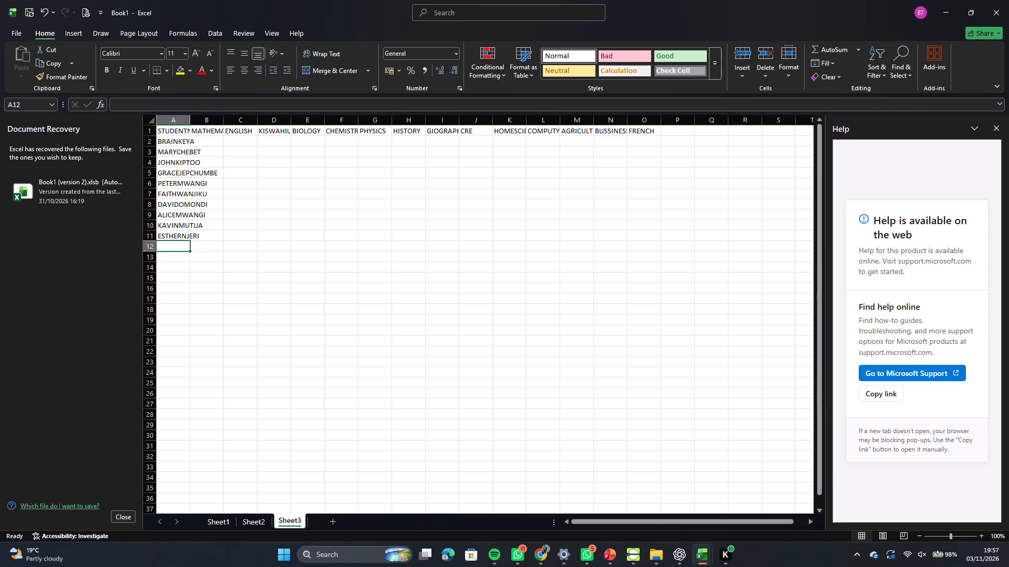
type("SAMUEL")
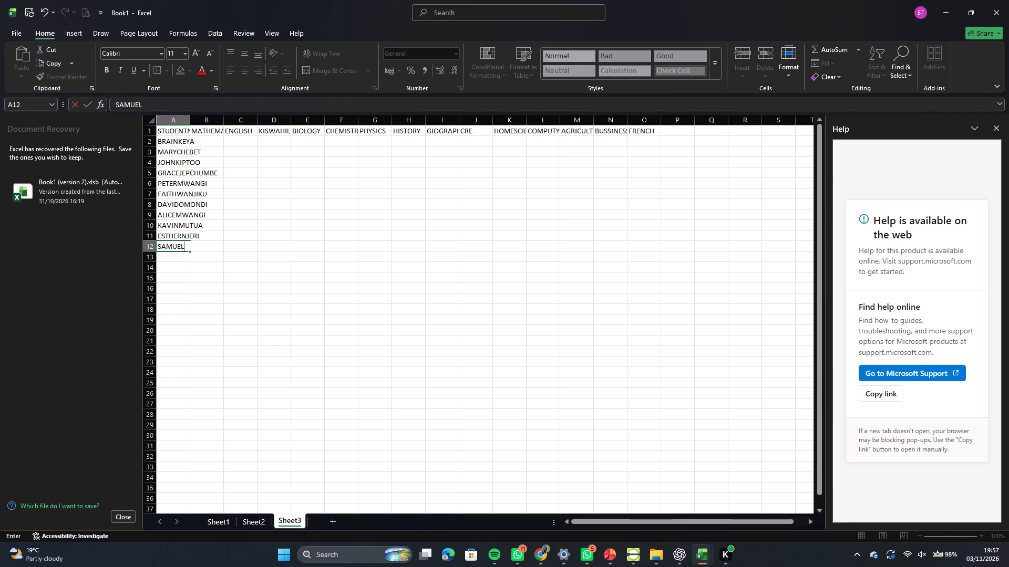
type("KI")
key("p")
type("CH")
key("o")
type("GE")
left_click(178, 258)
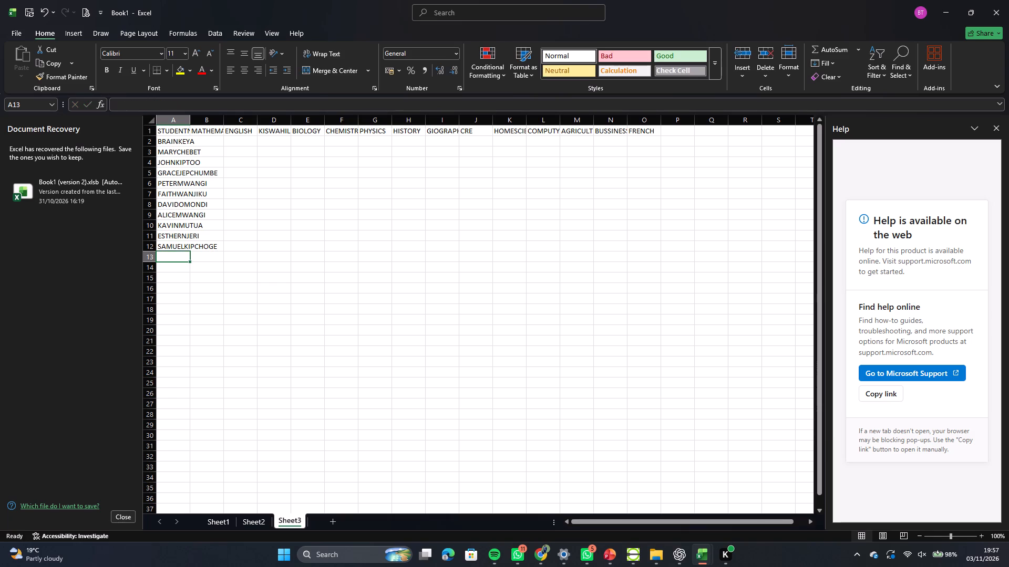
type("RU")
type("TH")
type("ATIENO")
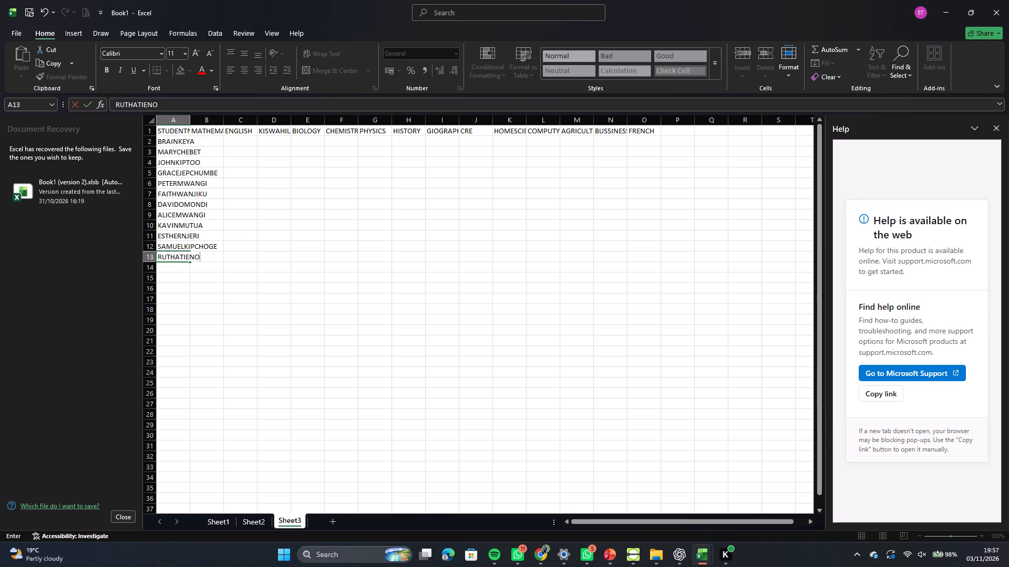
Enter the thirteenth student's full name without spaces, in capitals, in cell A14.
left_click(176, 266)
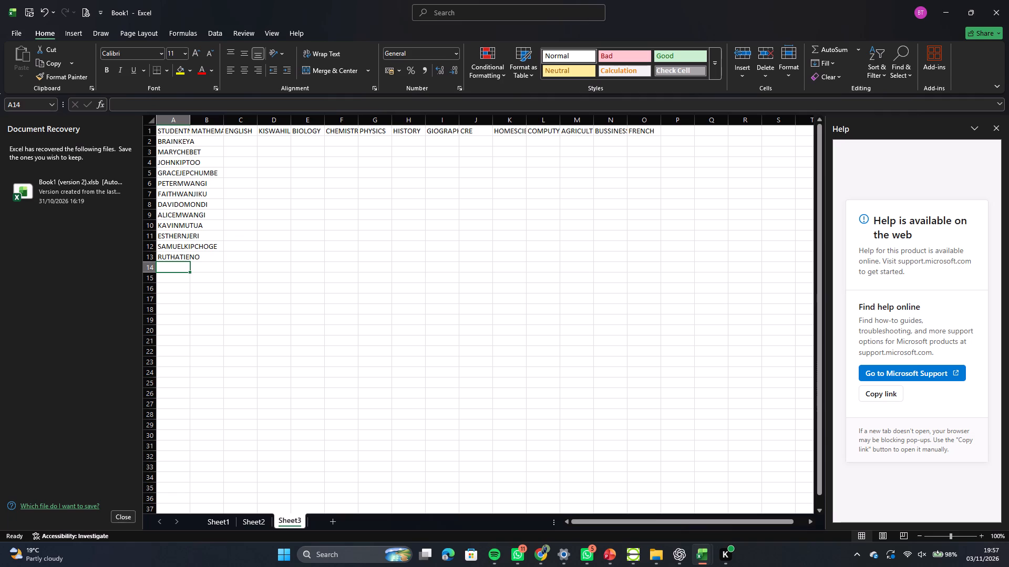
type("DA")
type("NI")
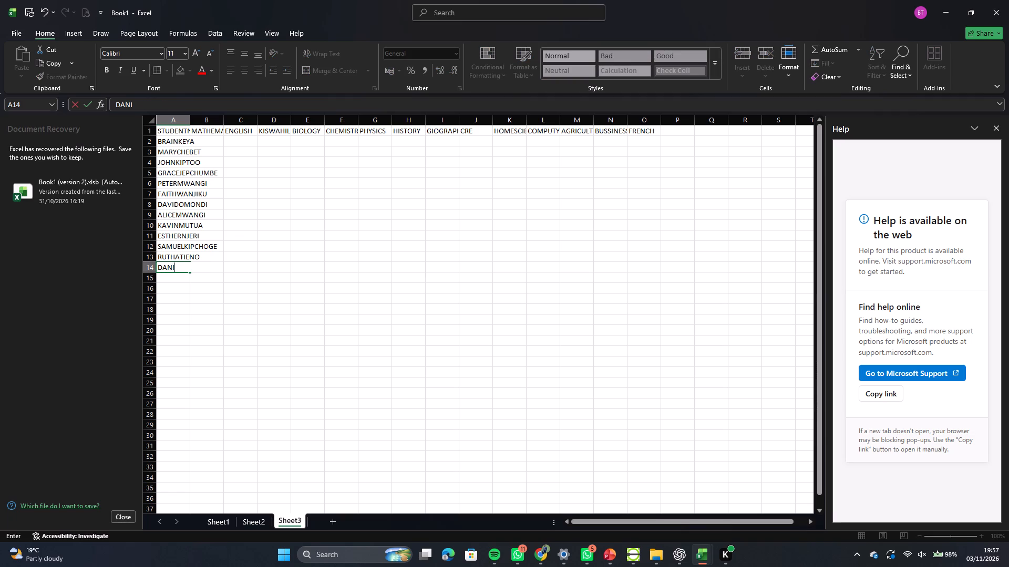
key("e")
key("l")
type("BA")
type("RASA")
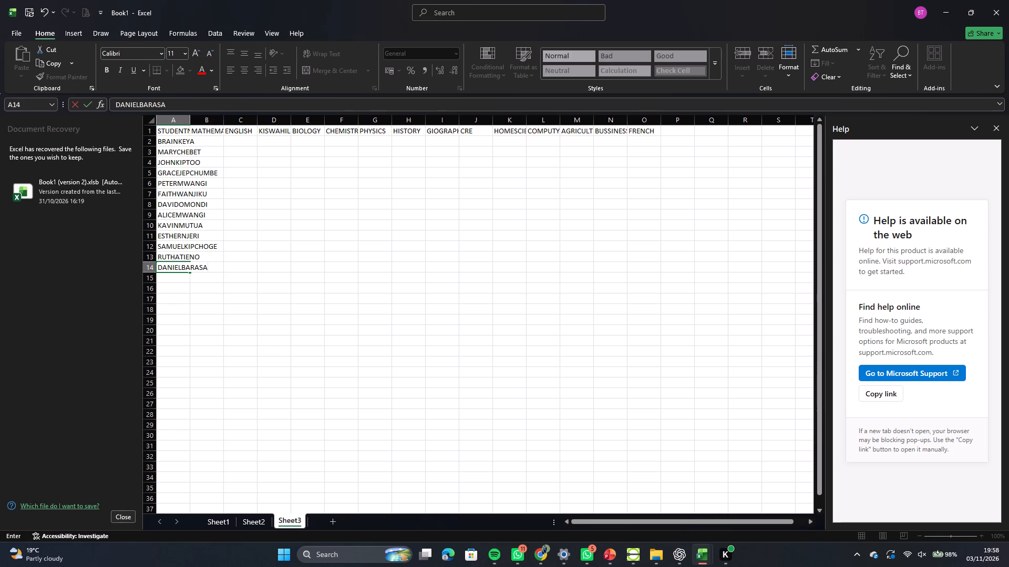
Enter the fourteenth student's full name without spaces, in capitals, in cell A15.
left_click(176, 277)
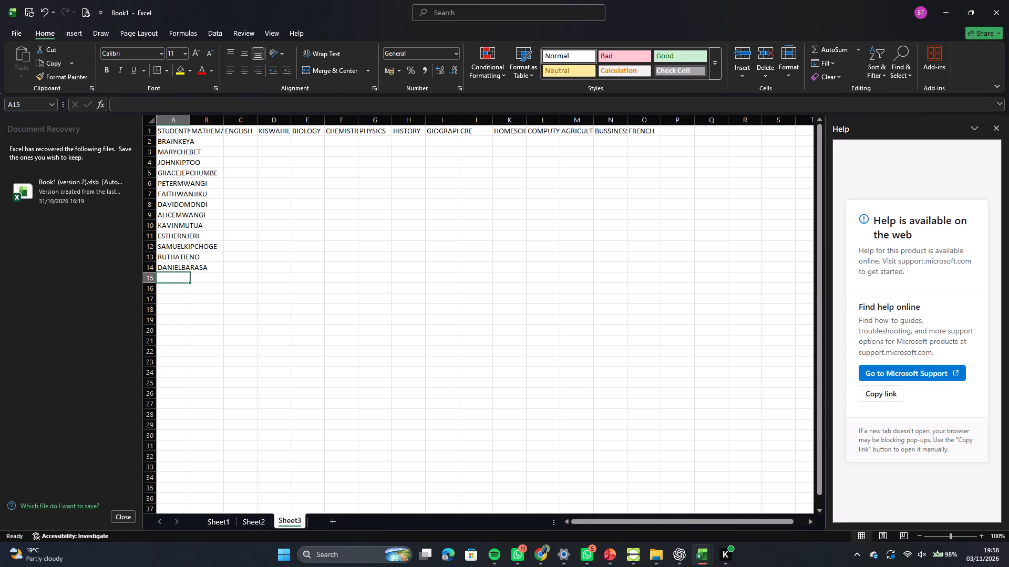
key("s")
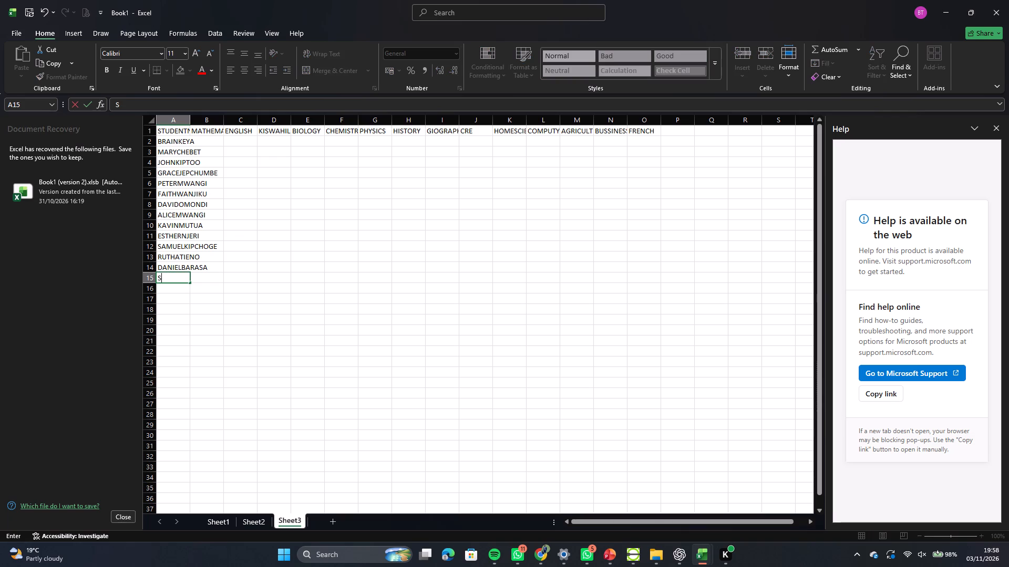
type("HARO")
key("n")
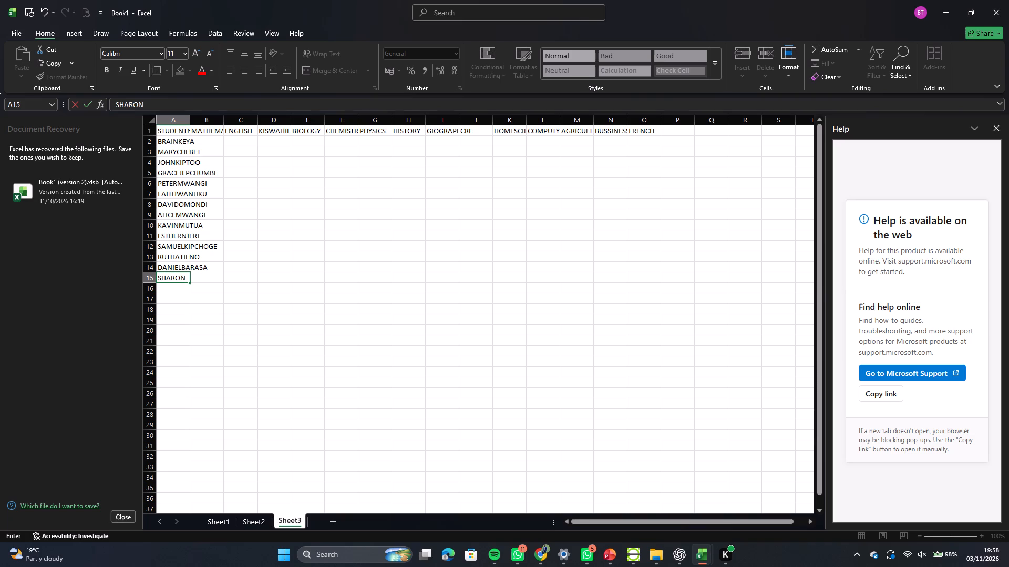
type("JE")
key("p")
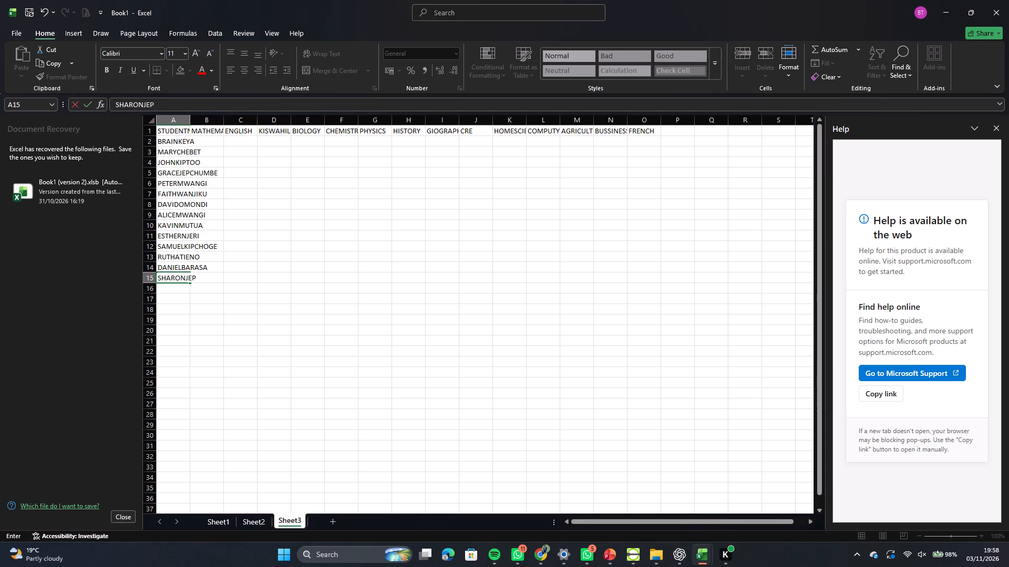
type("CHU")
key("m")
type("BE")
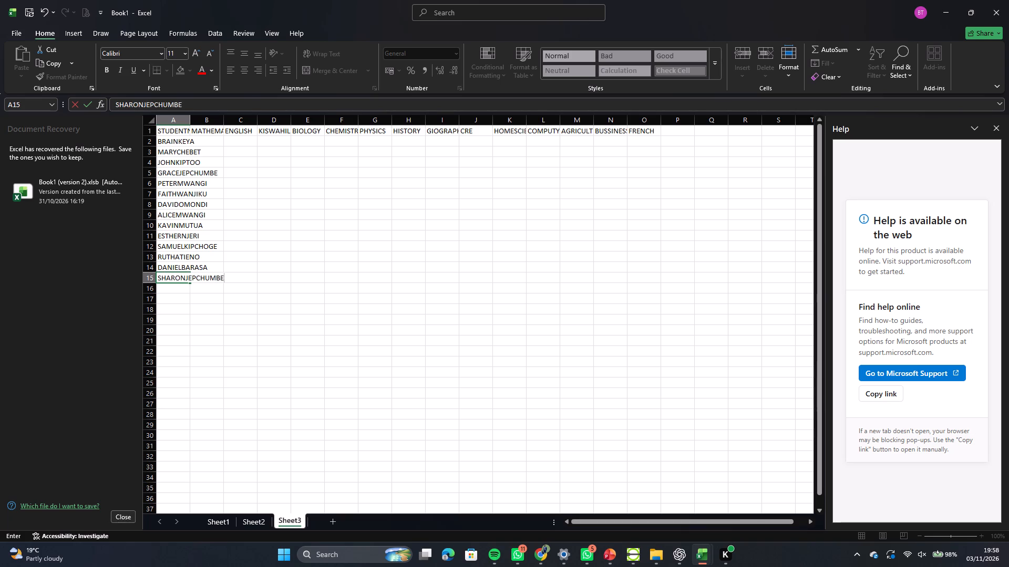
Enter the fifteenth and sixteenth students' full names without spaces, in capitals, in cells A16 and A17.
left_click(172, 290)
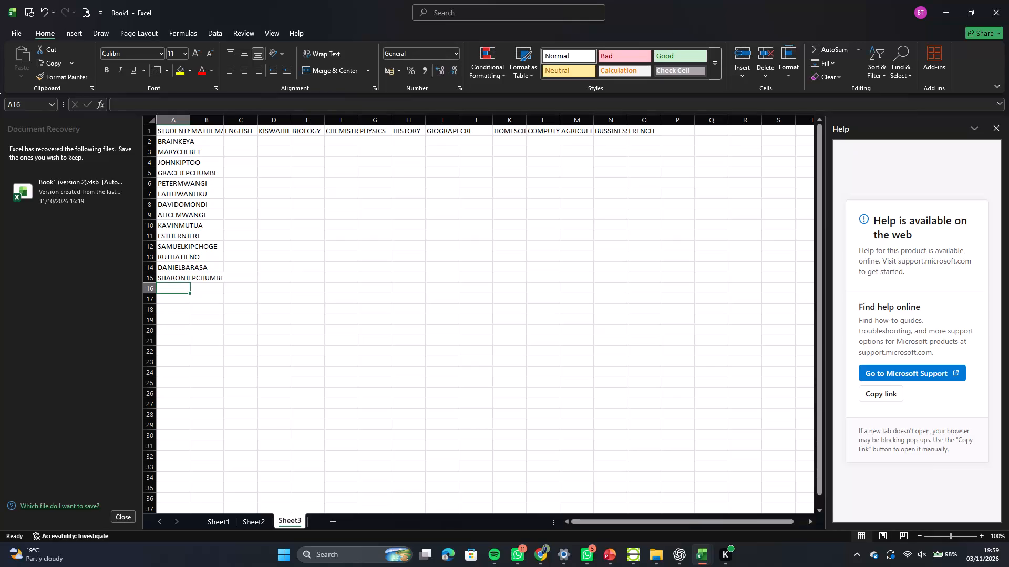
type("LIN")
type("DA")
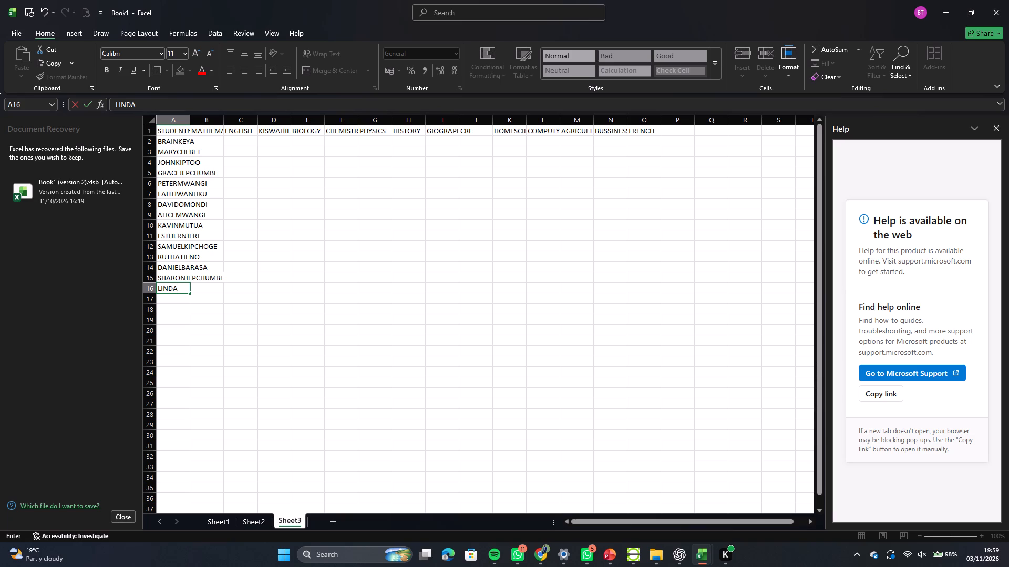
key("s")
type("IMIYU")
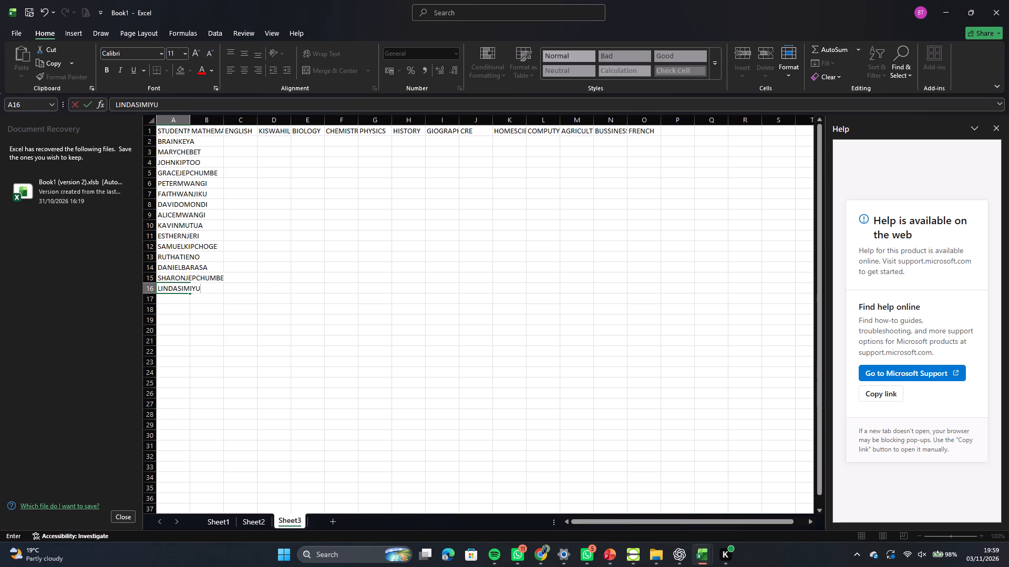
left_click(171, 300)
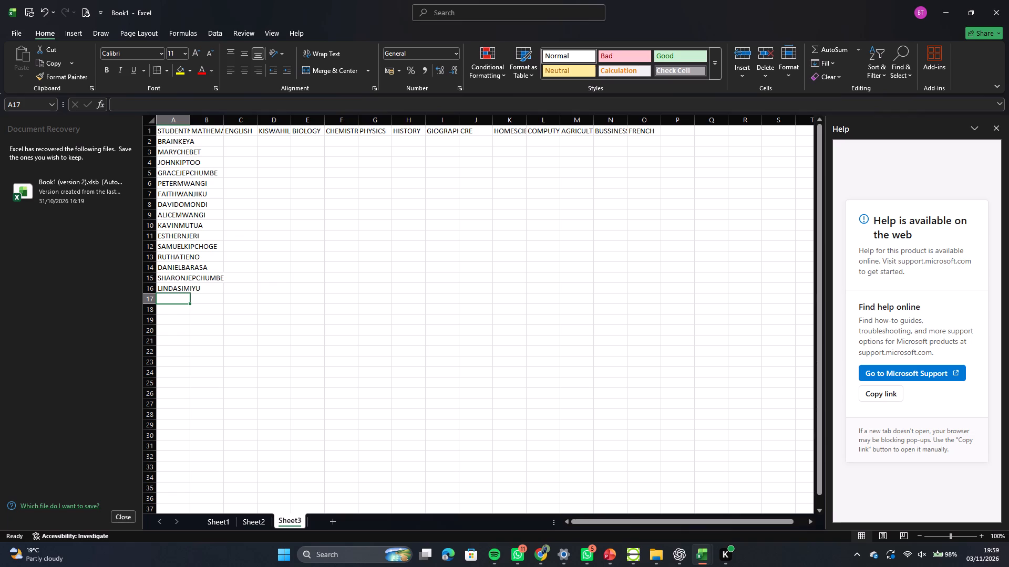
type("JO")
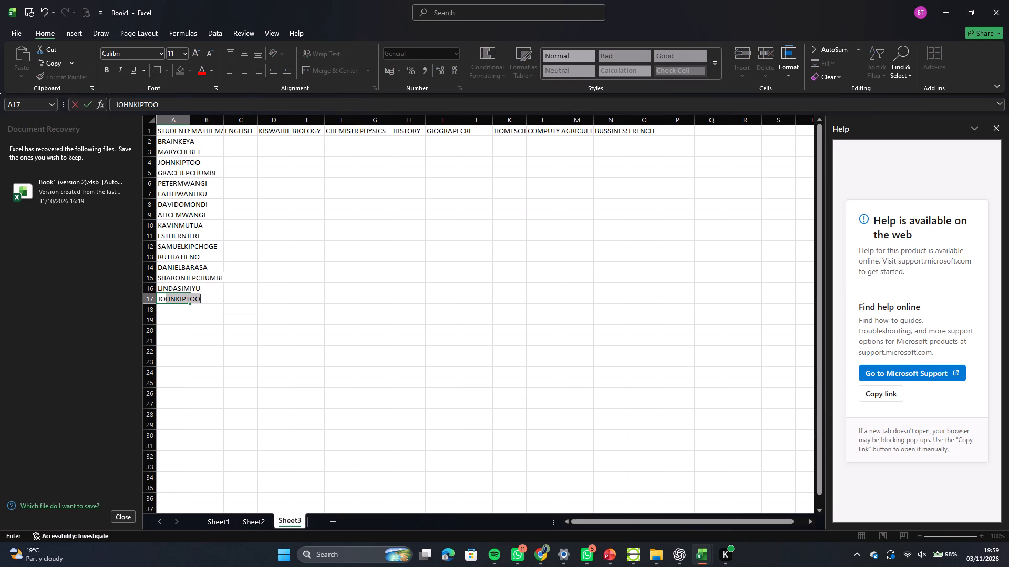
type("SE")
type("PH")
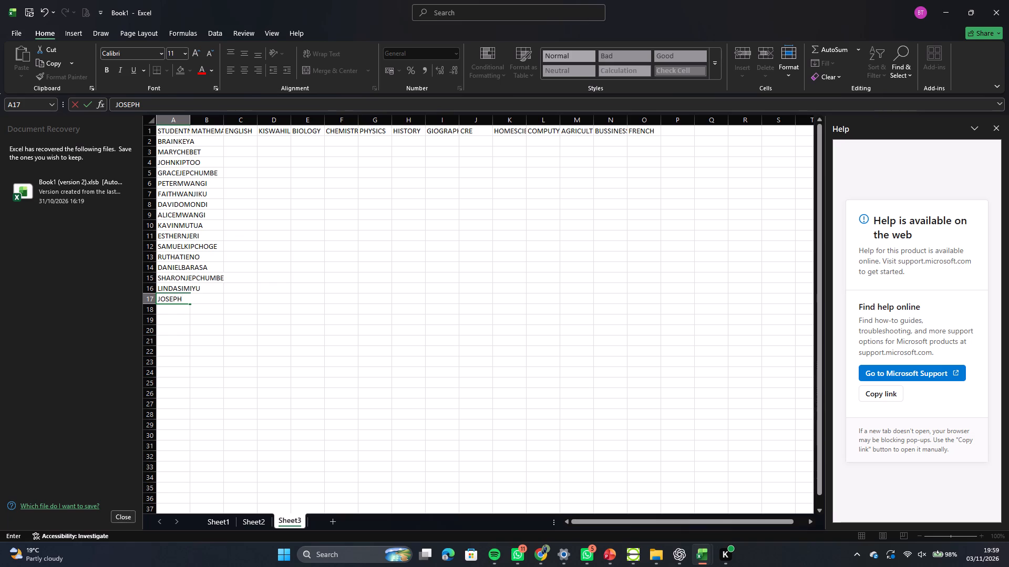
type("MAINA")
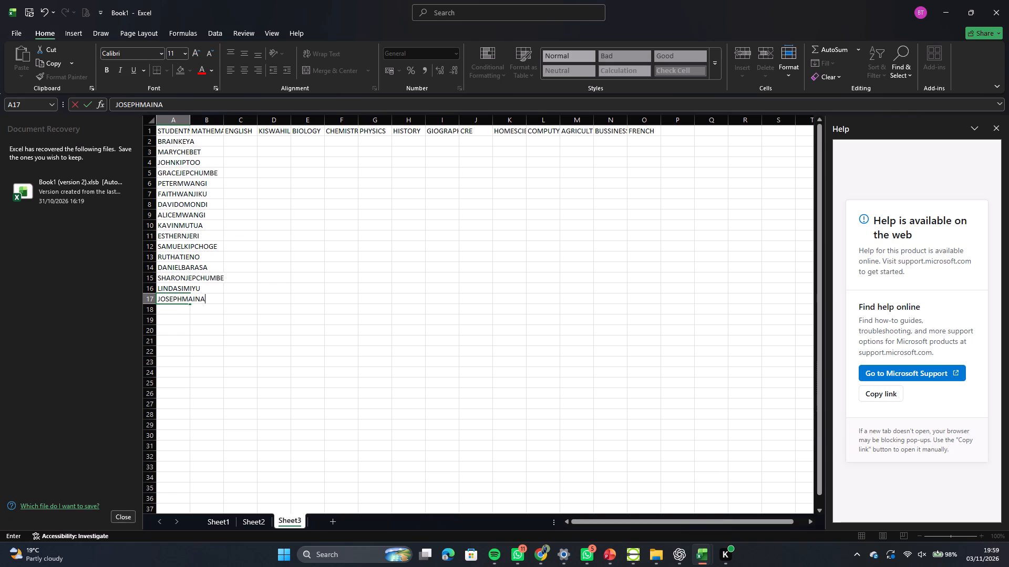
Enter the seventeenth student's full name without spaces, in capitals, in cell A18.
left_click(170, 308)
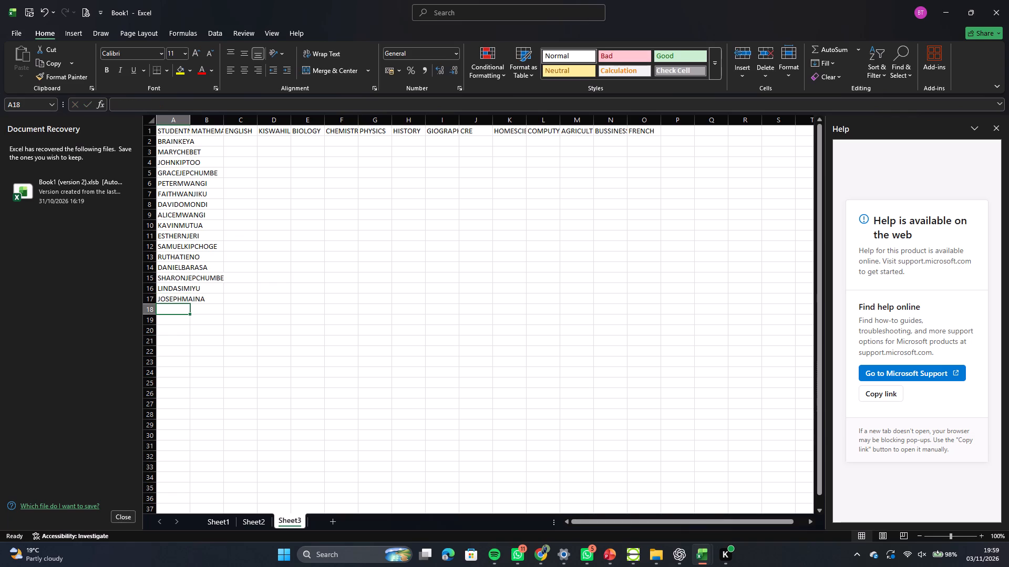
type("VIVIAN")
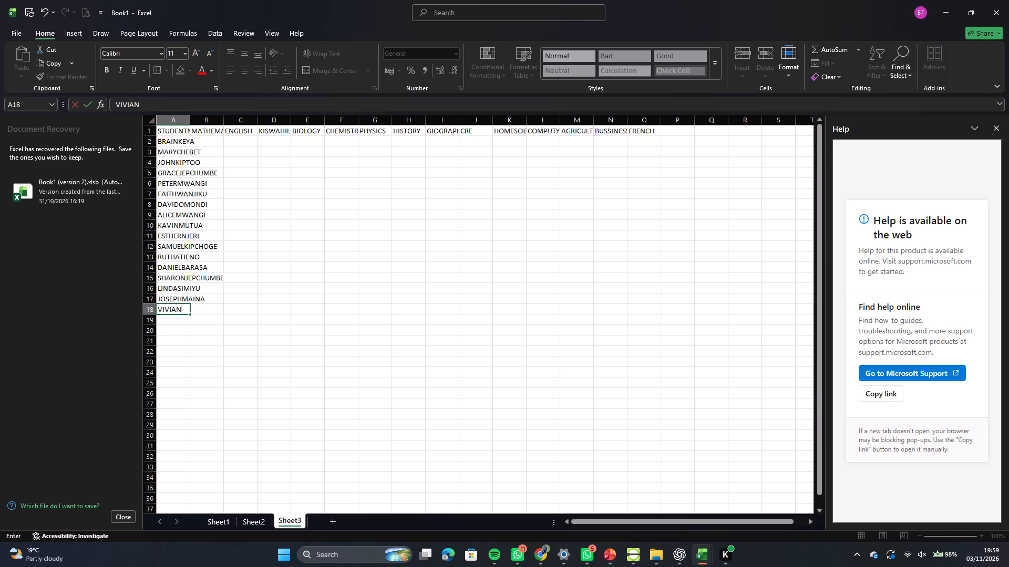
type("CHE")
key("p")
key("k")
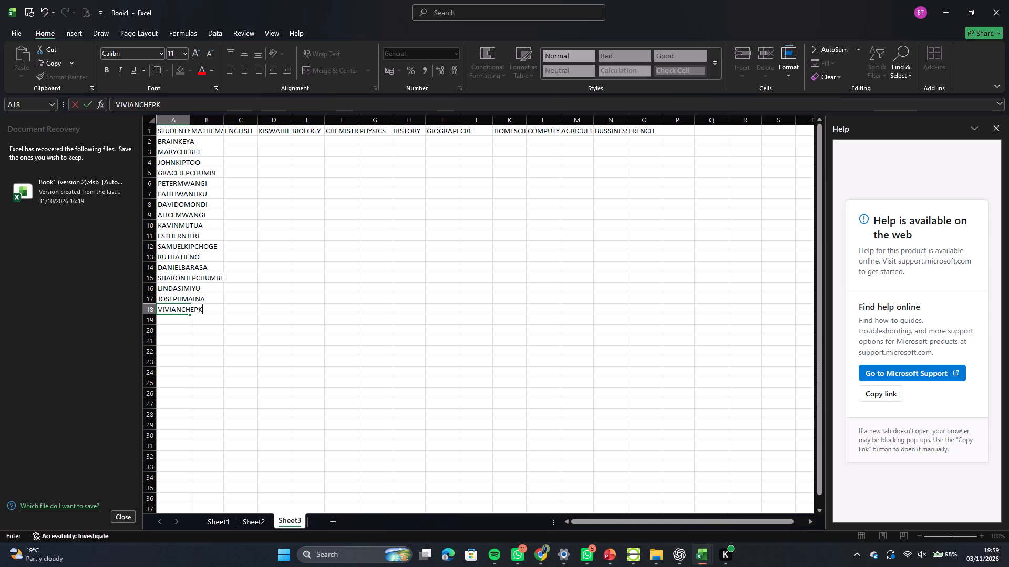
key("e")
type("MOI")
Enter the eighteenth student's full name without spaces, in capitals, in cell A19.
left_click(168, 317)
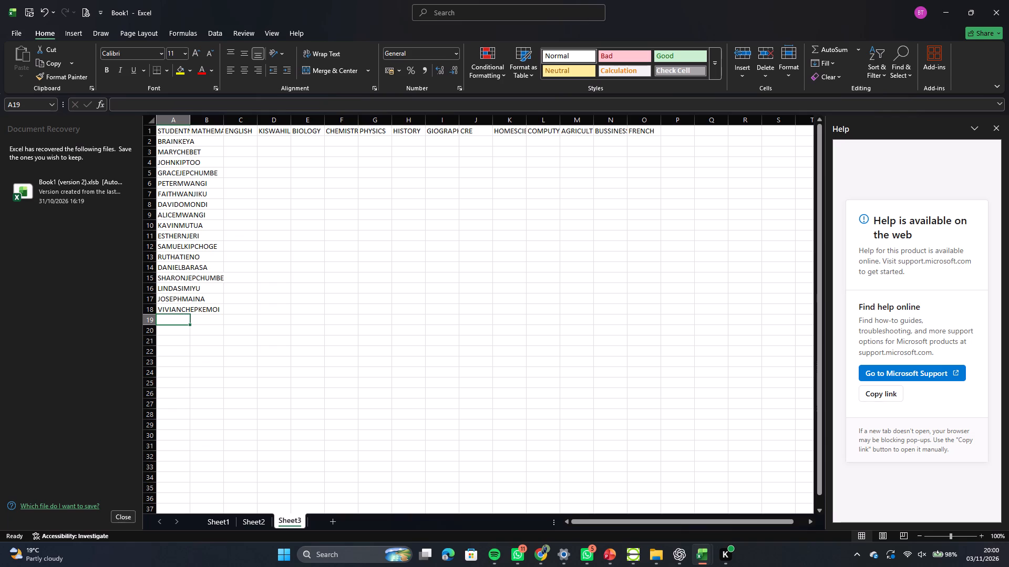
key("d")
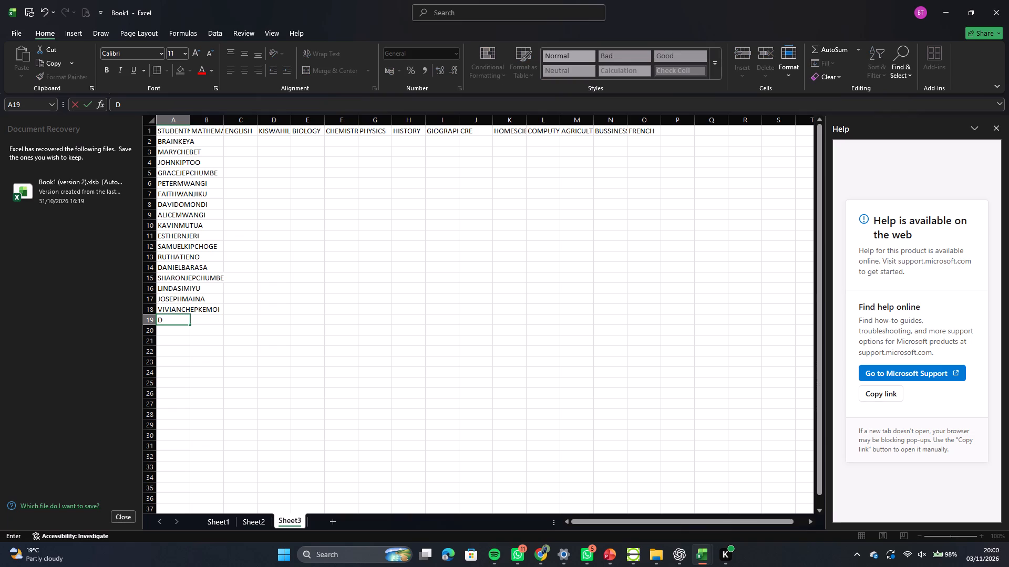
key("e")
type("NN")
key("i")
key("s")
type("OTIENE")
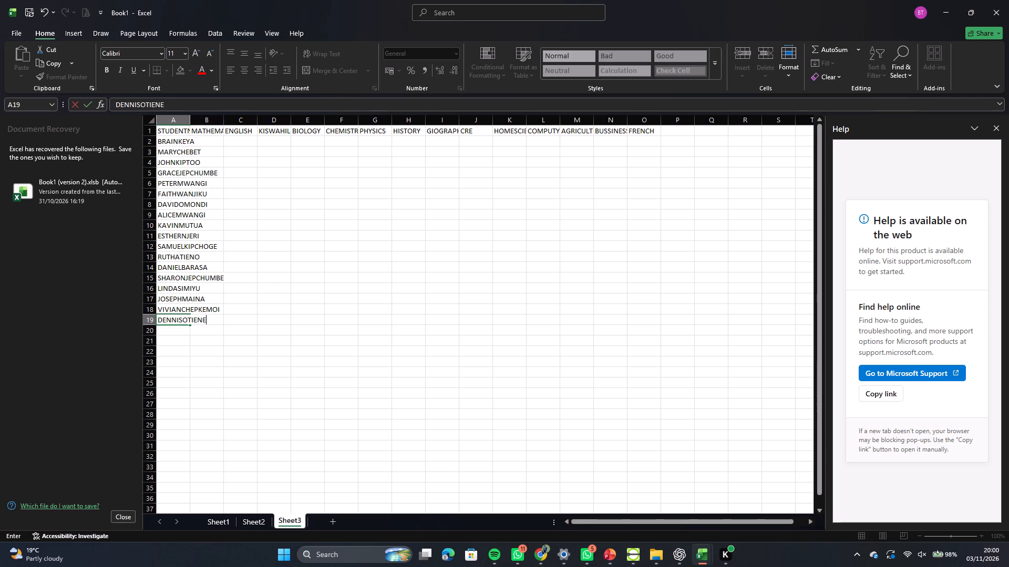
Enter the nineteenth student's full name without spaces, in capitals, in cell A20.
left_click(170, 331)
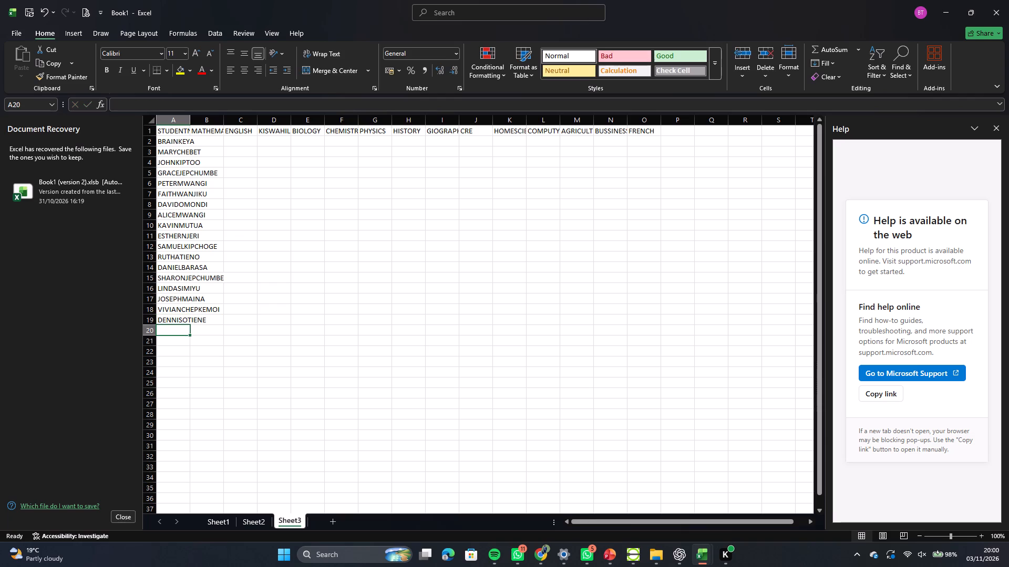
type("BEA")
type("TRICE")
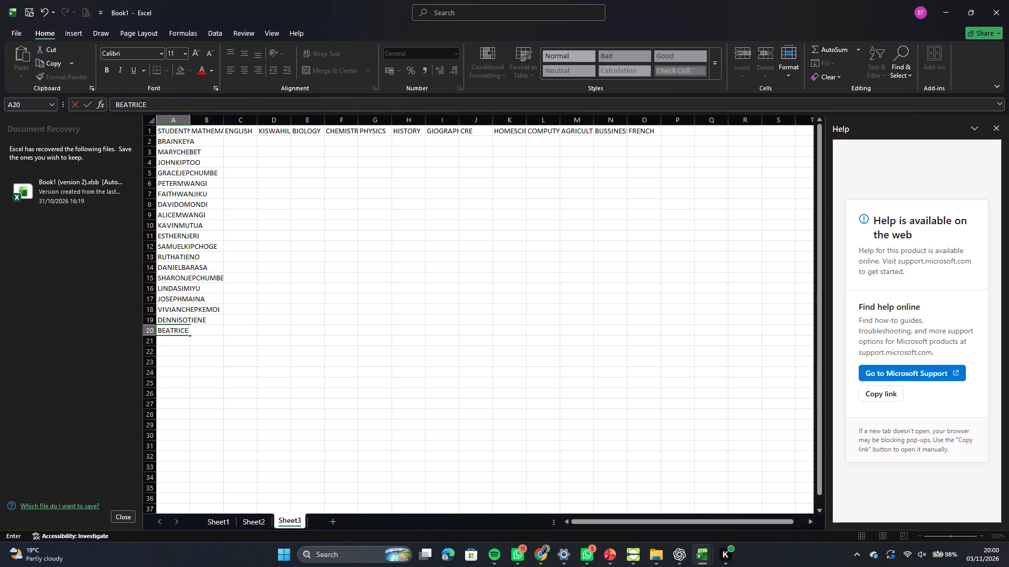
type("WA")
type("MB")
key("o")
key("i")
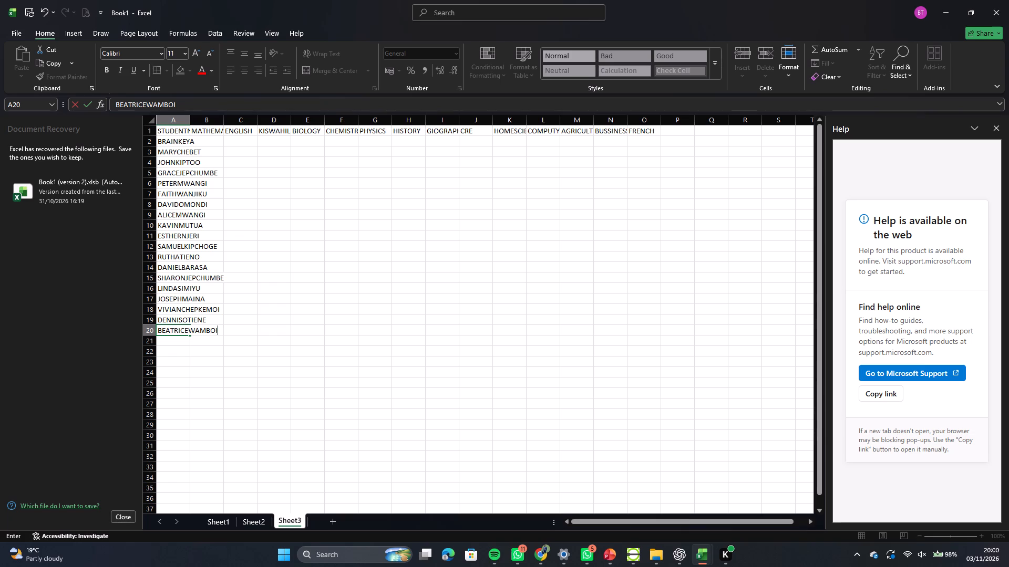
Enter the mathematics marks 78, 87, 85 and 60 for the first four students in cells B2 to B5.
left_click(206, 141)
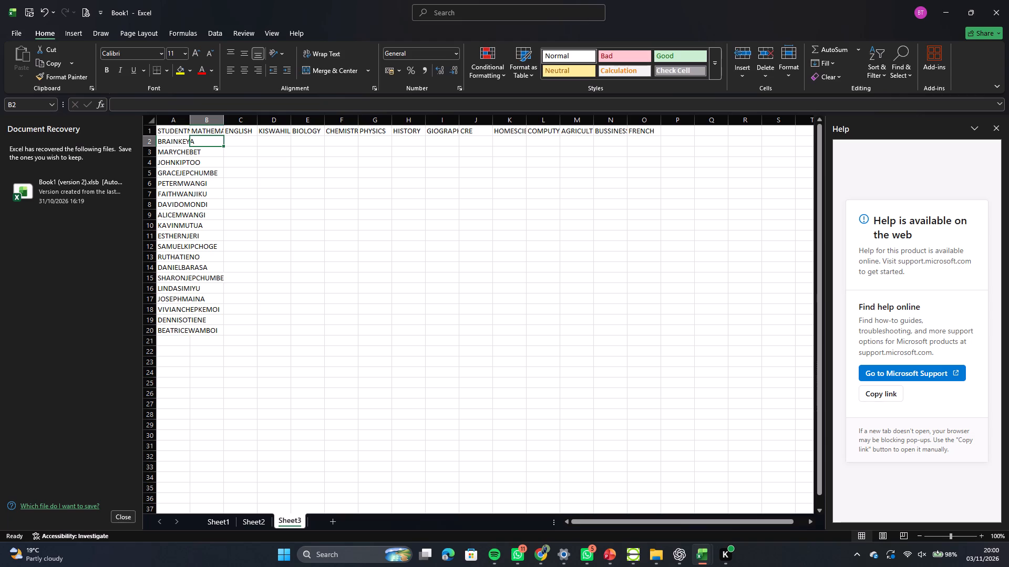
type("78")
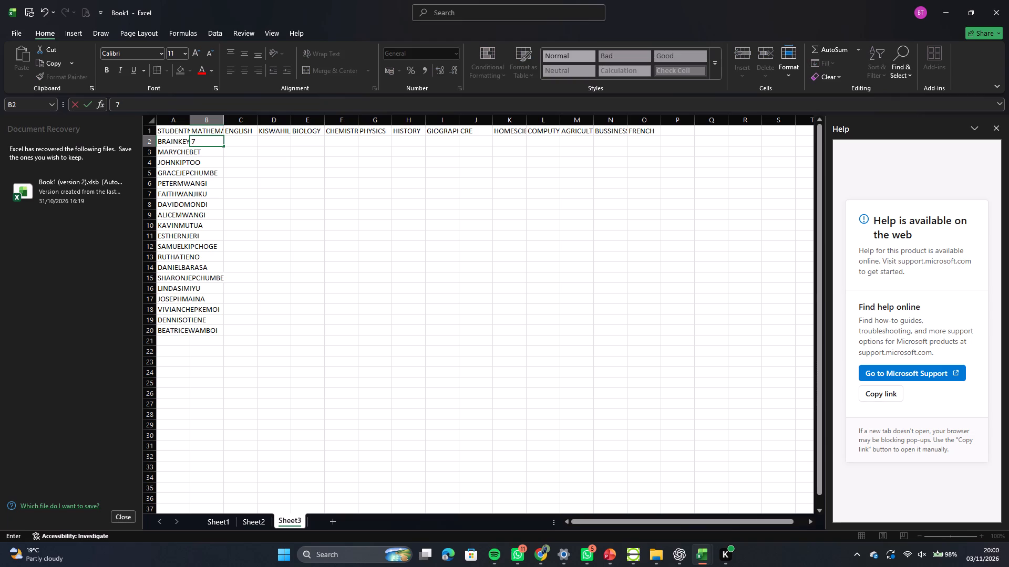
left_click(205, 150)
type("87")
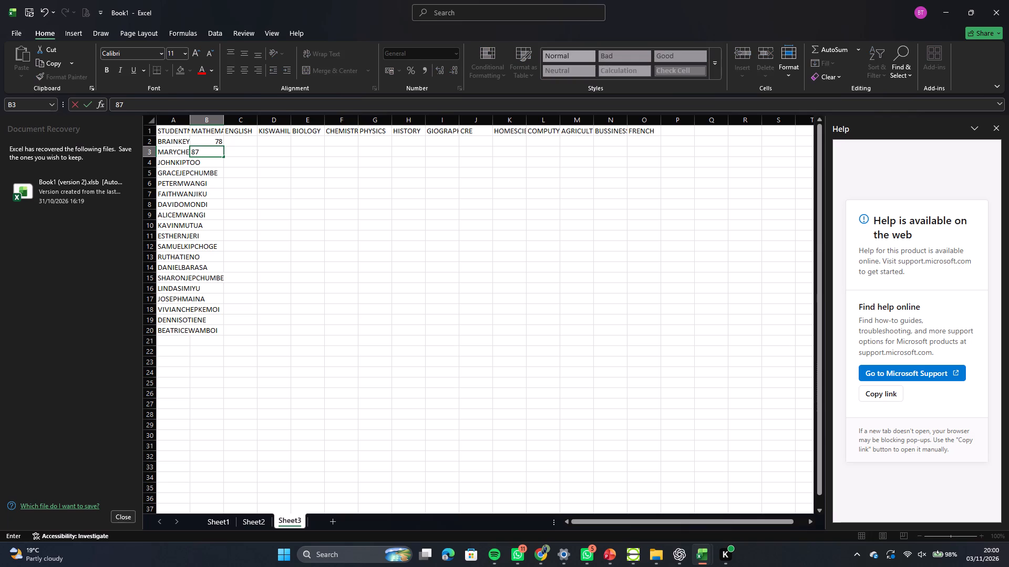
left_click(207, 159)
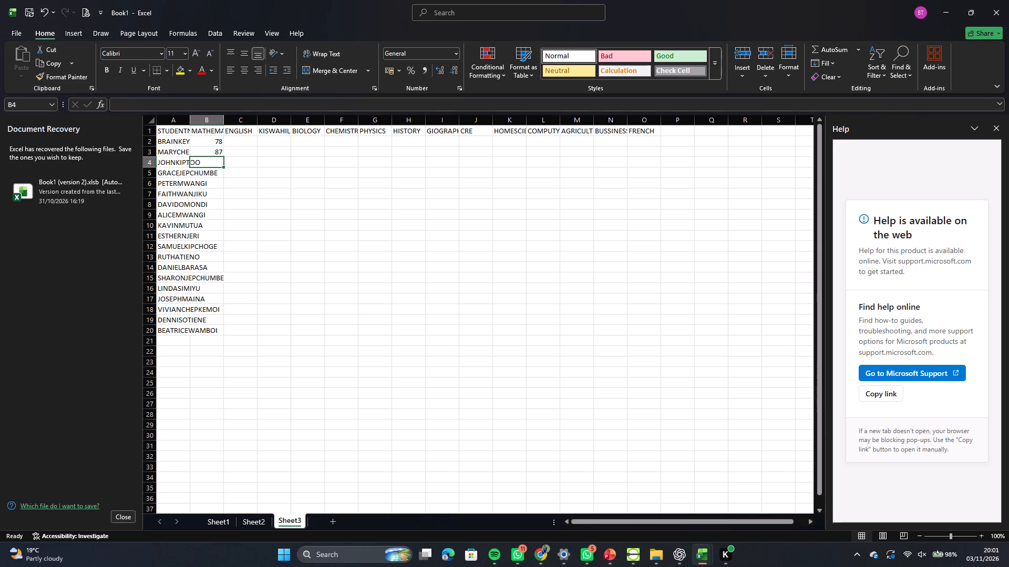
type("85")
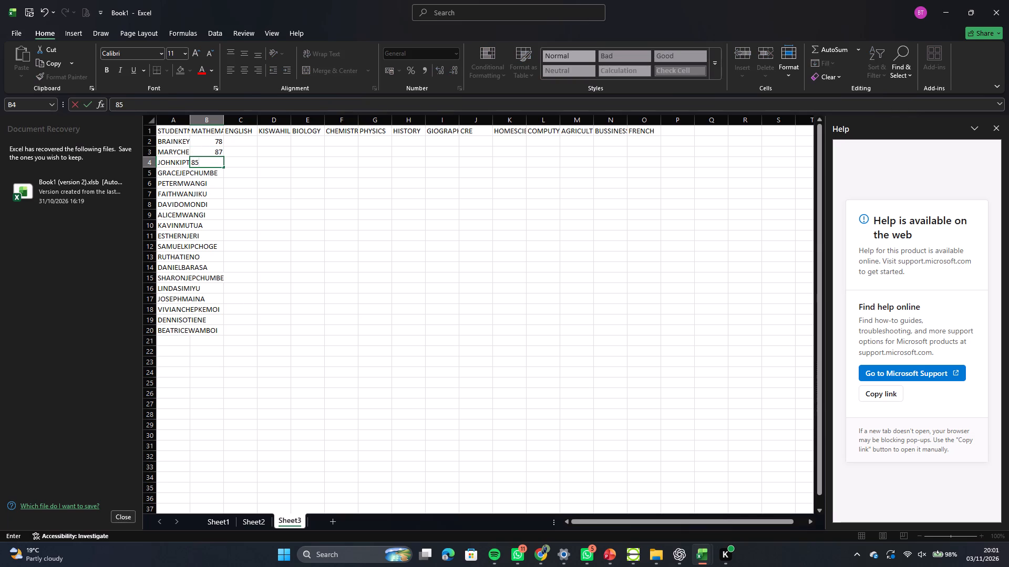
left_click(211, 173)
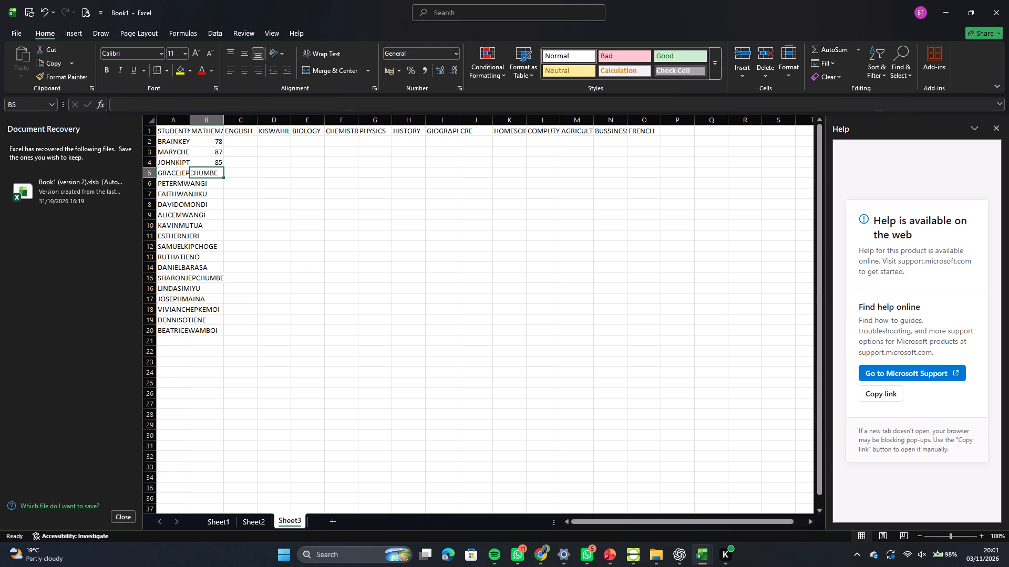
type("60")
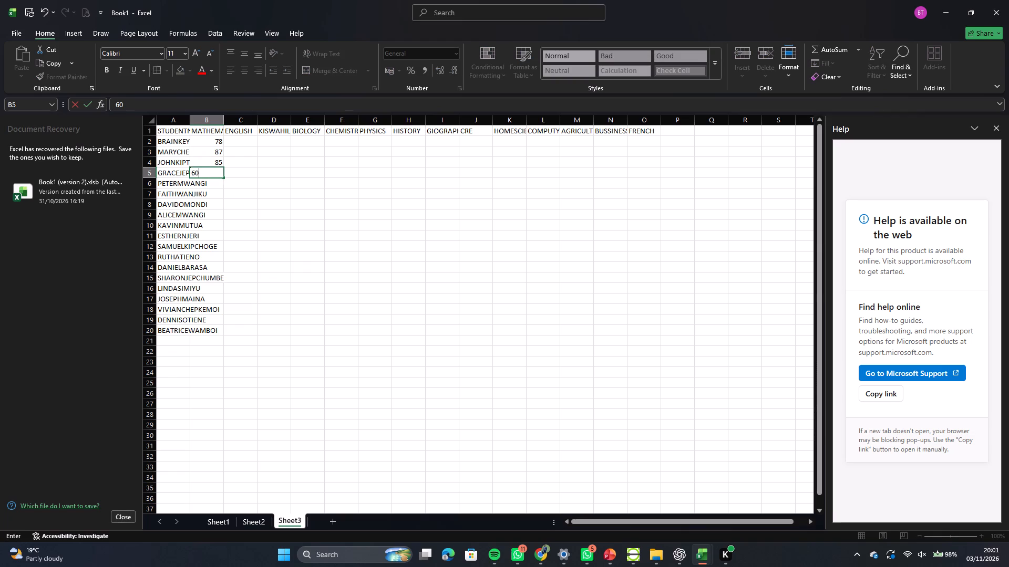
Enter the mathematics marks 63, 75 and 78 for the fifth to seventh students in cells B6 to B8.
left_click(216, 185)
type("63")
left_click(216, 195)
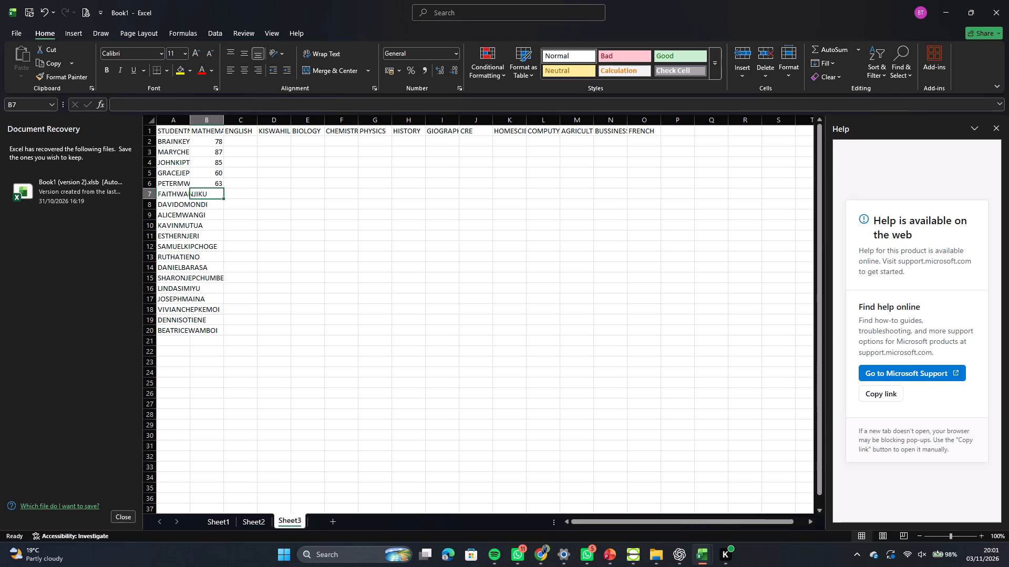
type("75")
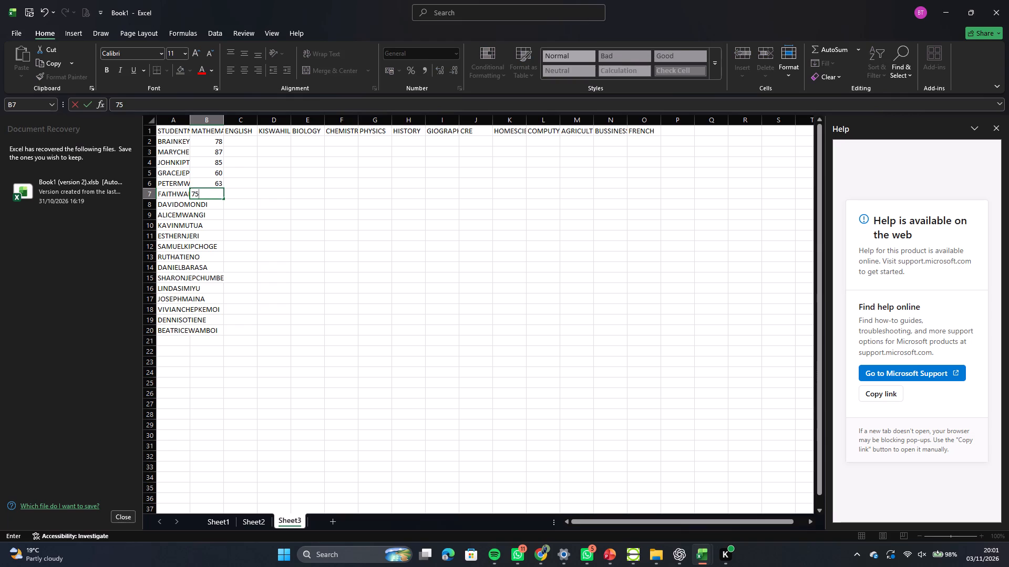
left_click(217, 202)
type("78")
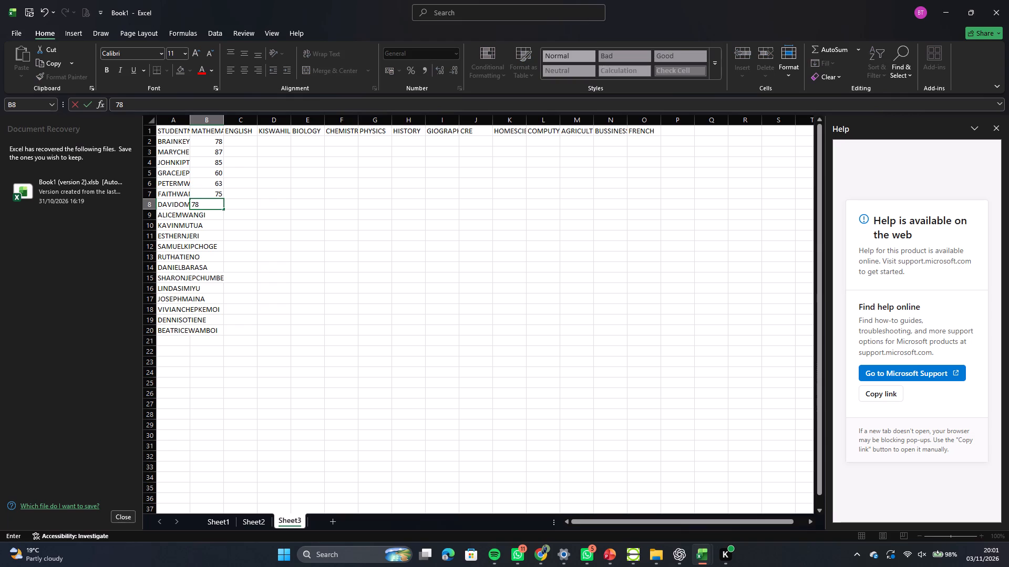
left_click(213, 213)
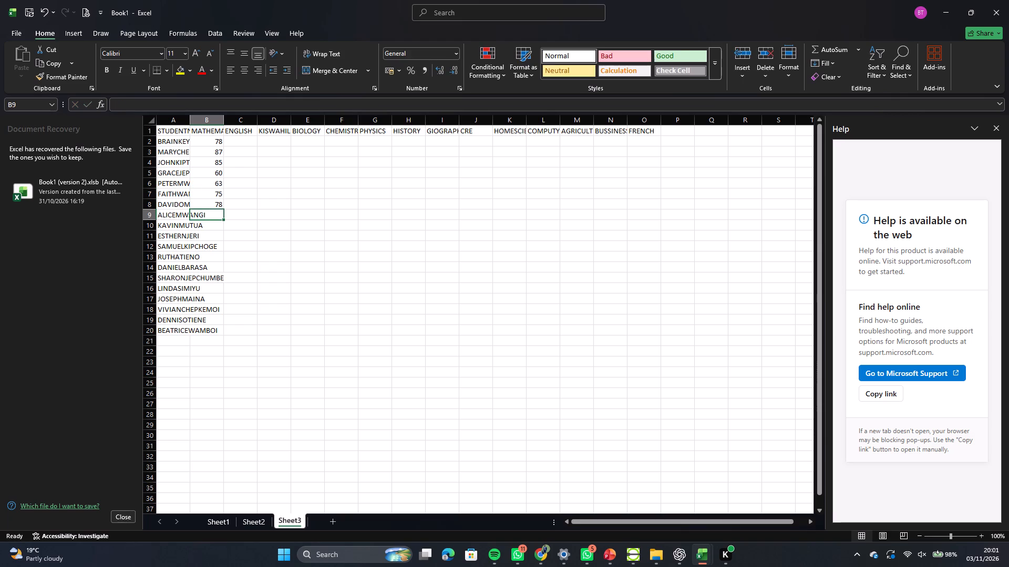
Enter the mathematics marks 89, 90, 94 and 98 for the eighth to eleventh students in cells B9 to B12.
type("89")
left_click(212, 228)
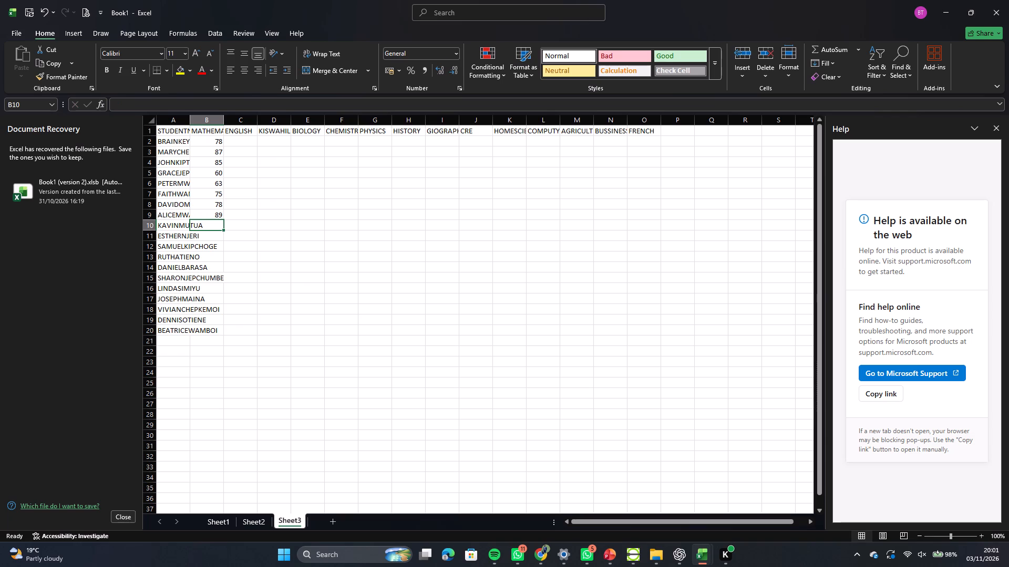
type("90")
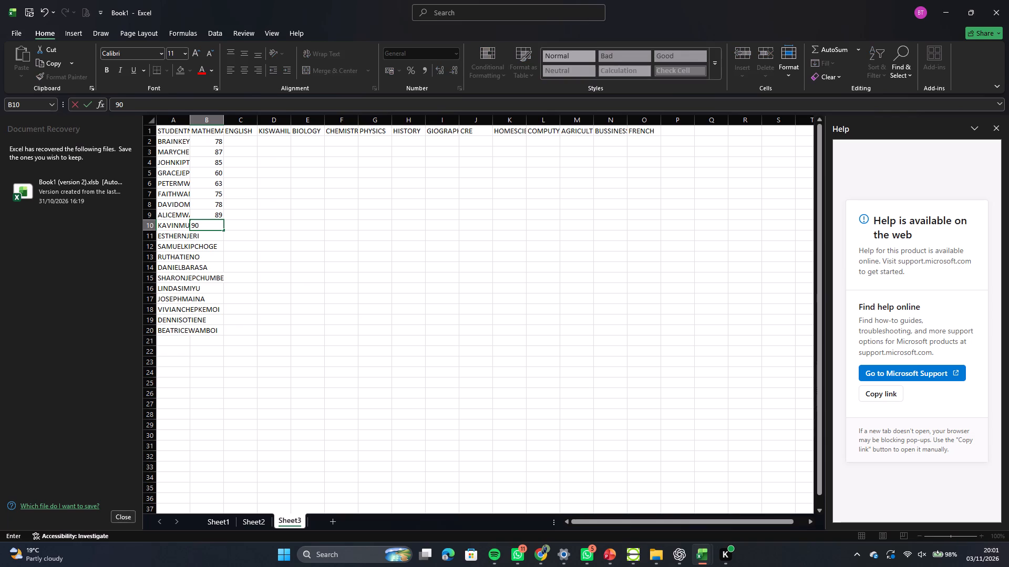
left_click(213, 234)
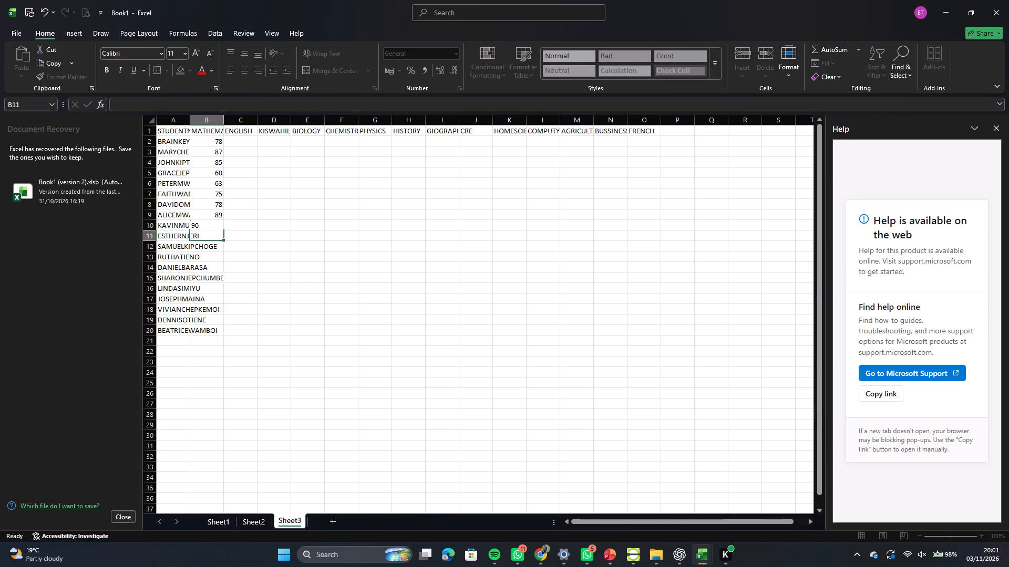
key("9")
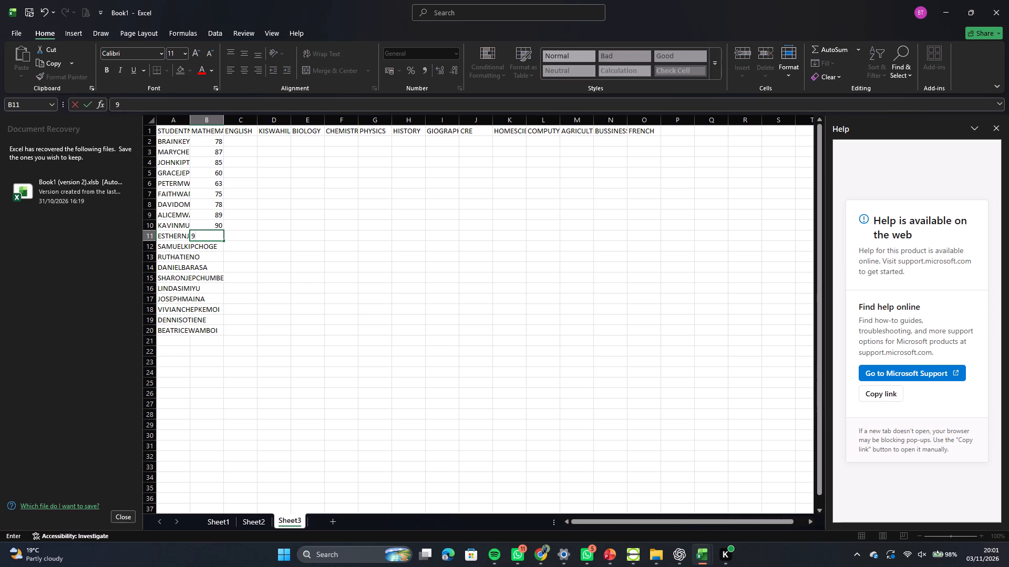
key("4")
left_click(213, 247)
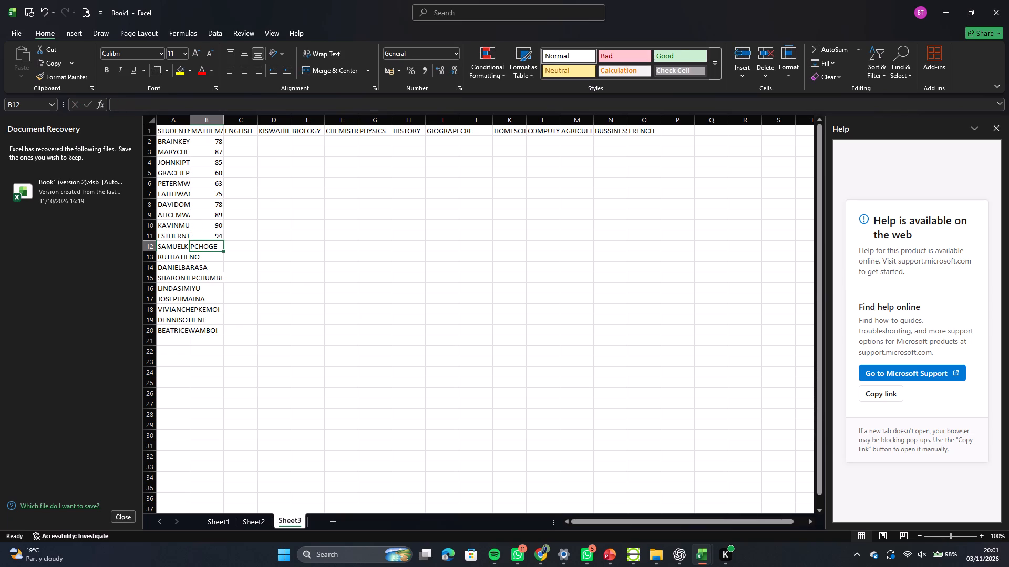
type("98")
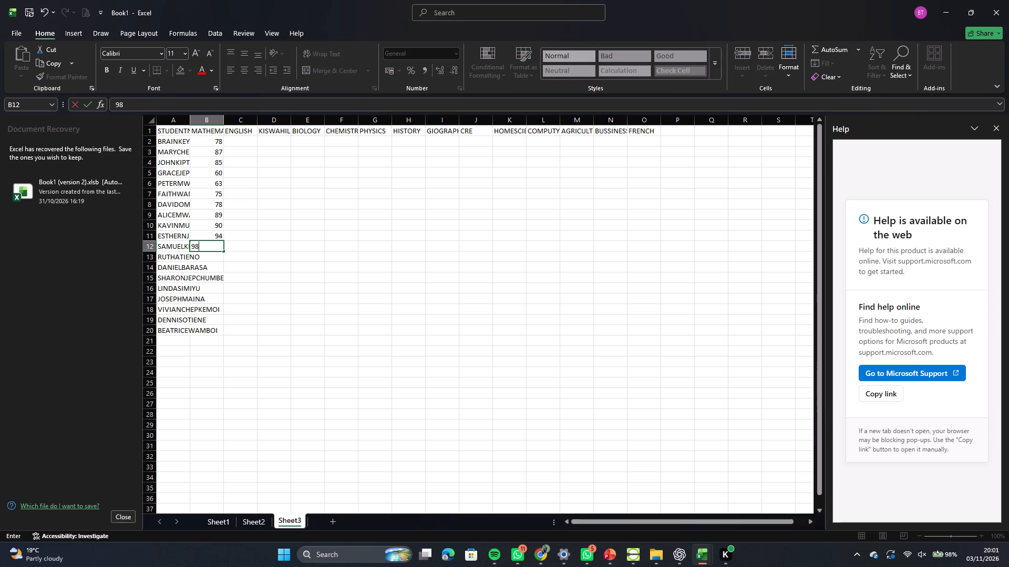
Enter the mathematics marks 86, 84, 76 and 74 for the twelfth to fifteenth students in cells B13 to B16.
left_click(213, 256)
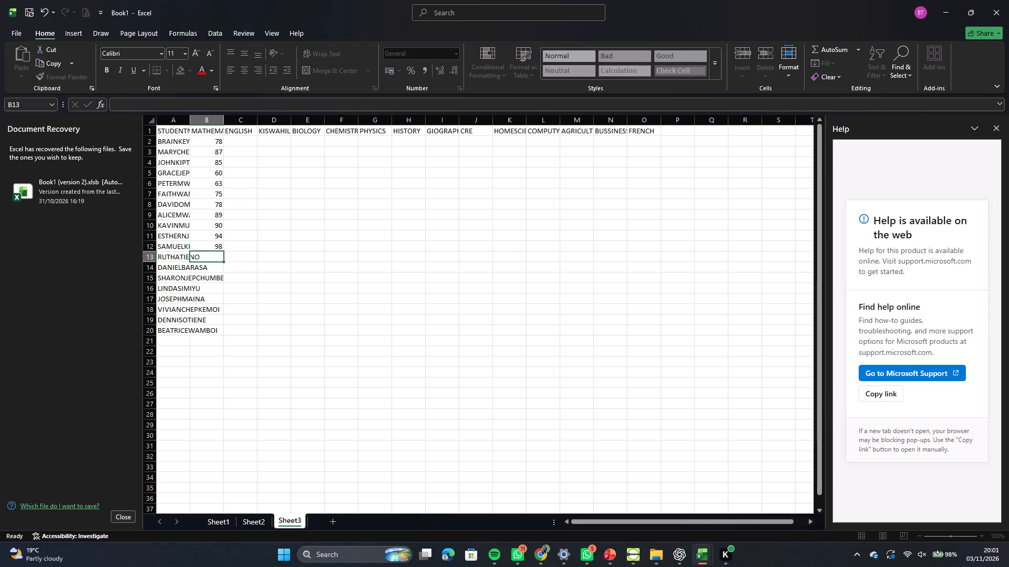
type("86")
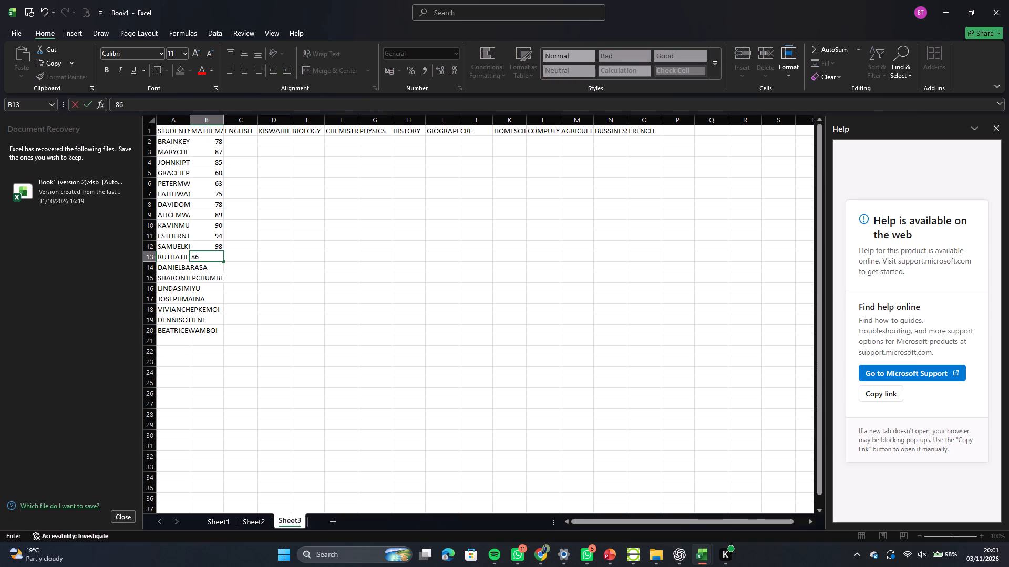
left_click(212, 267)
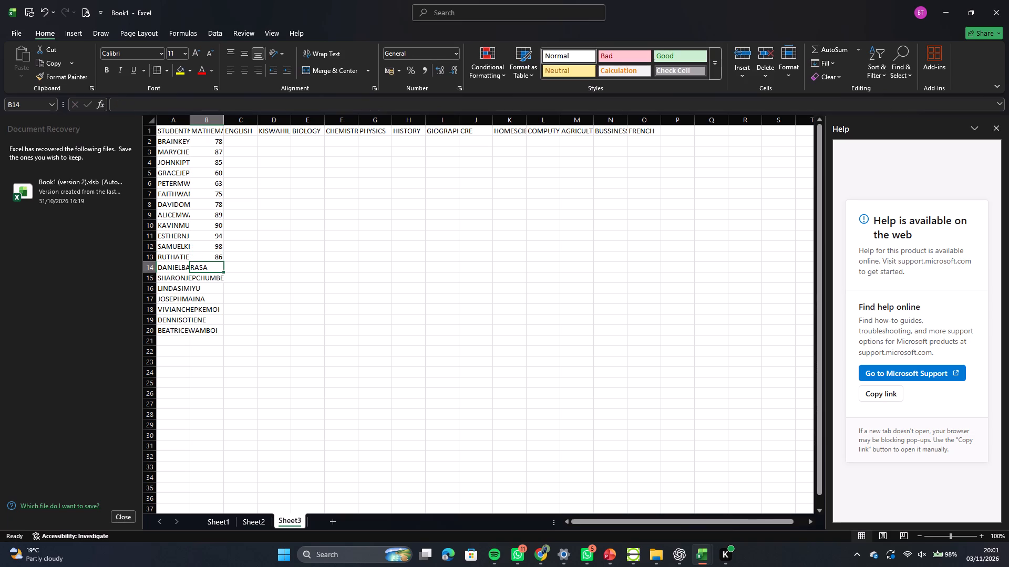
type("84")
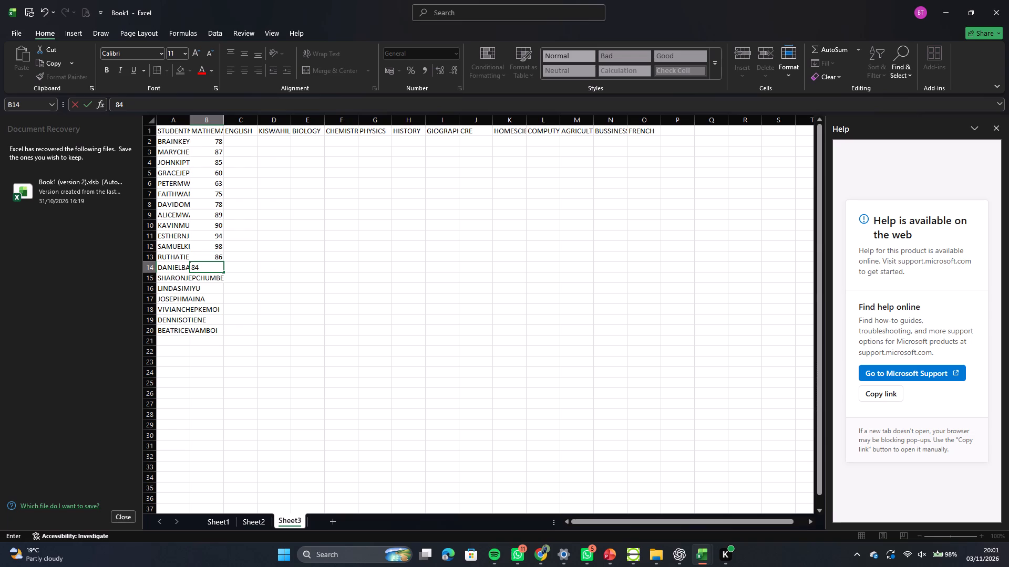
left_click(212, 278)
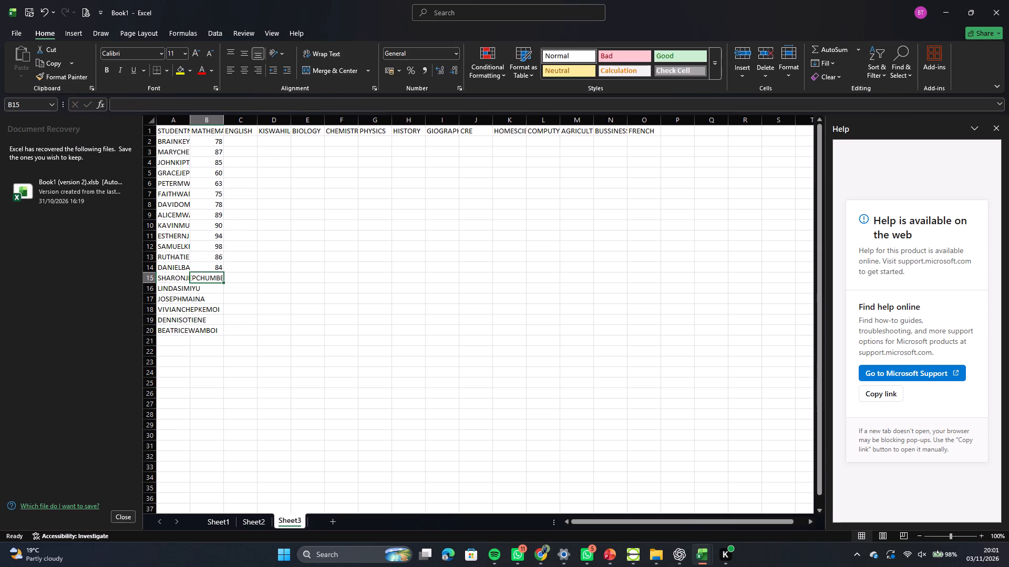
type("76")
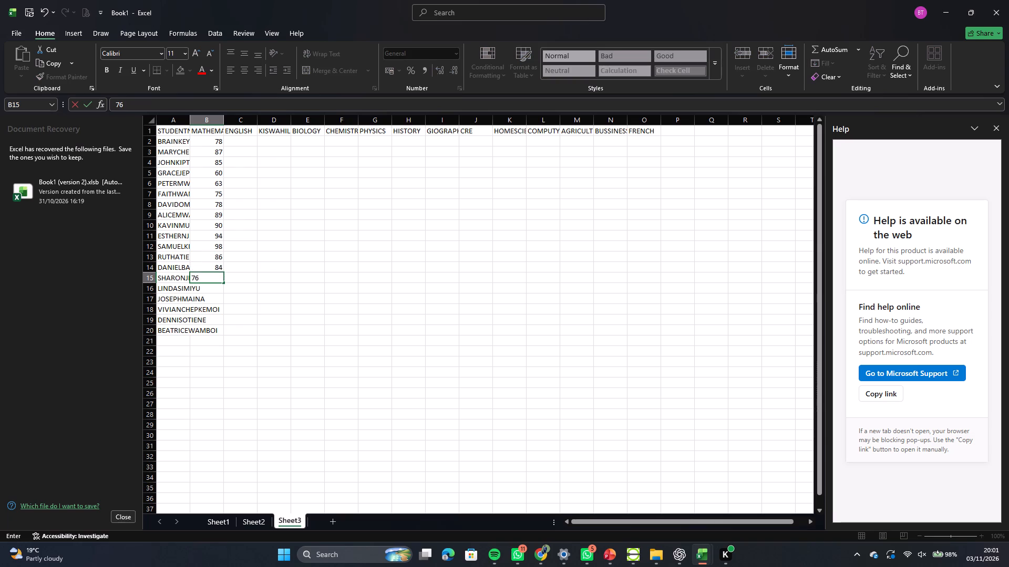
left_click(212, 291)
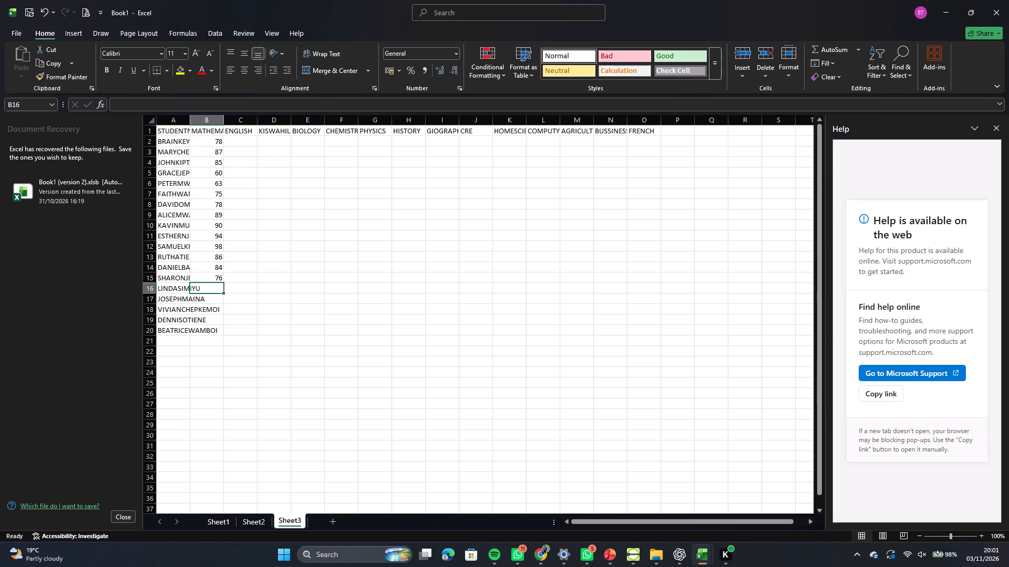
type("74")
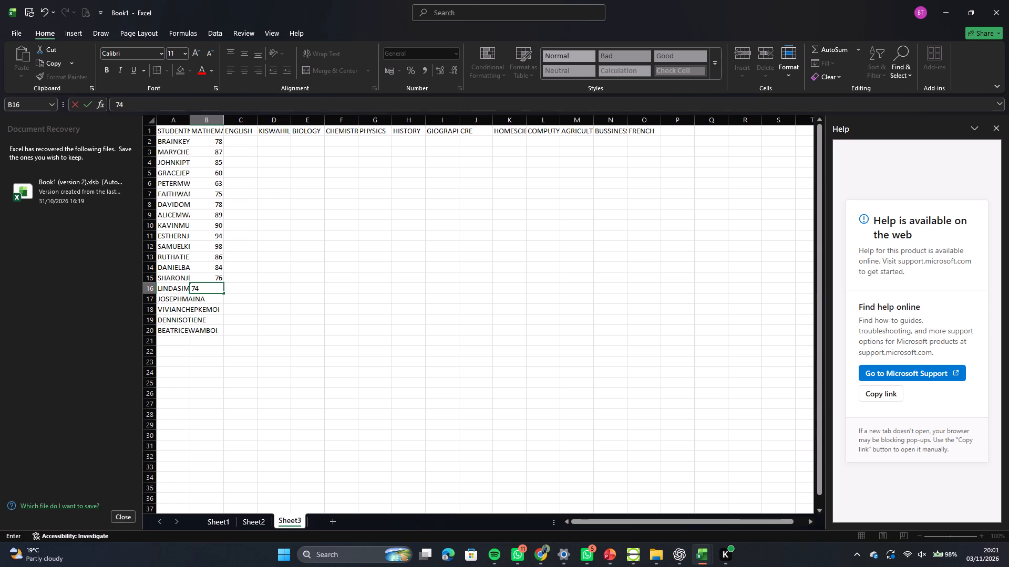
Enter the mathematics marks 65, 58, 64 and 68 for the last four students in cells B17 to B20.
left_click(213, 298)
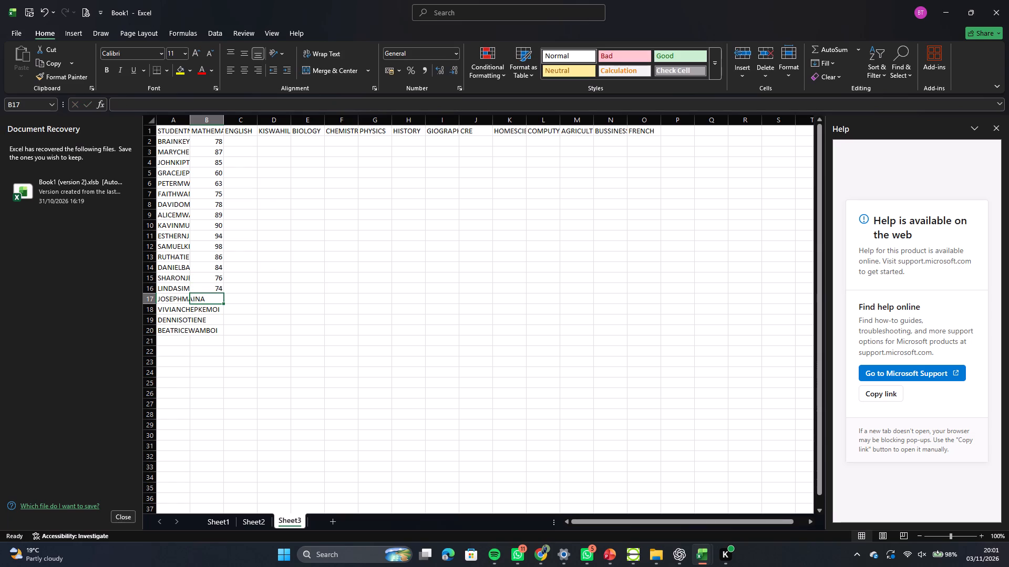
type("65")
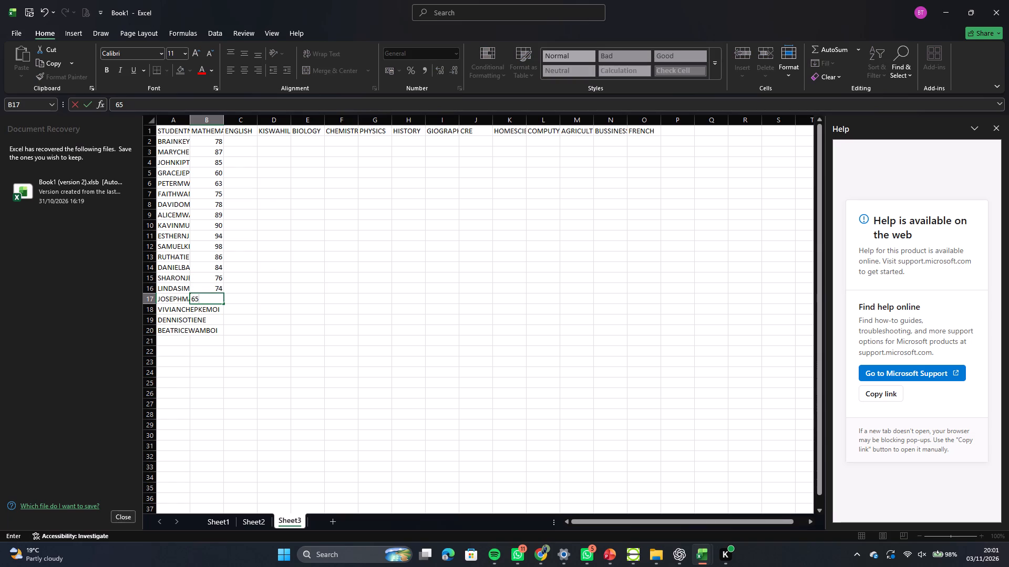
left_click(212, 308)
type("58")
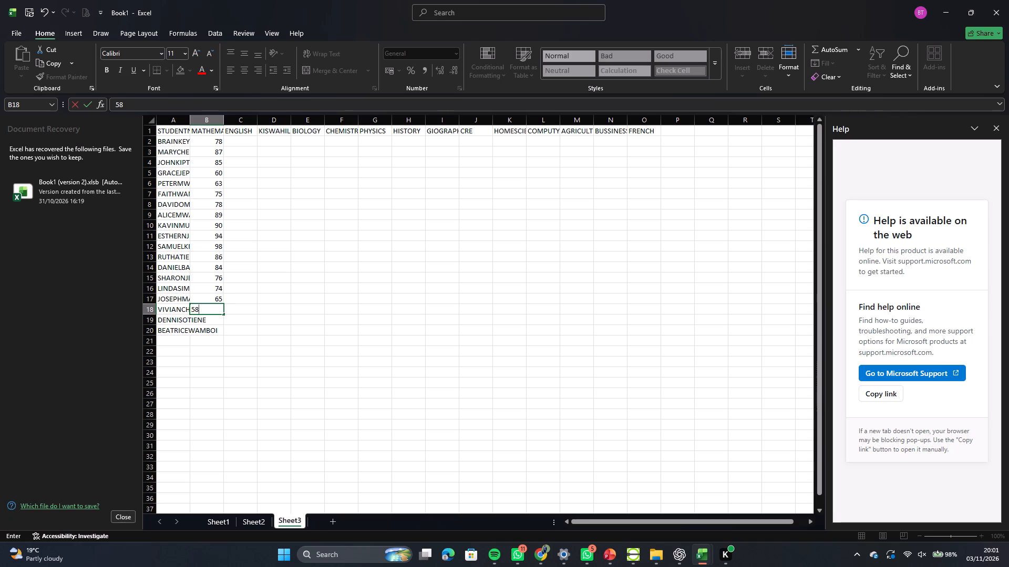
left_click(214, 317)
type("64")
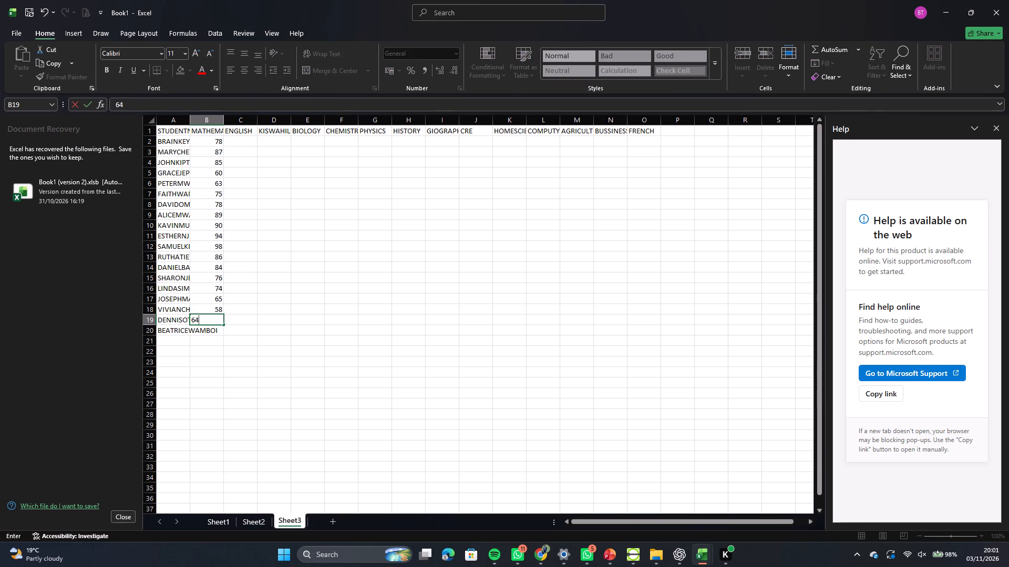
left_click(213, 330)
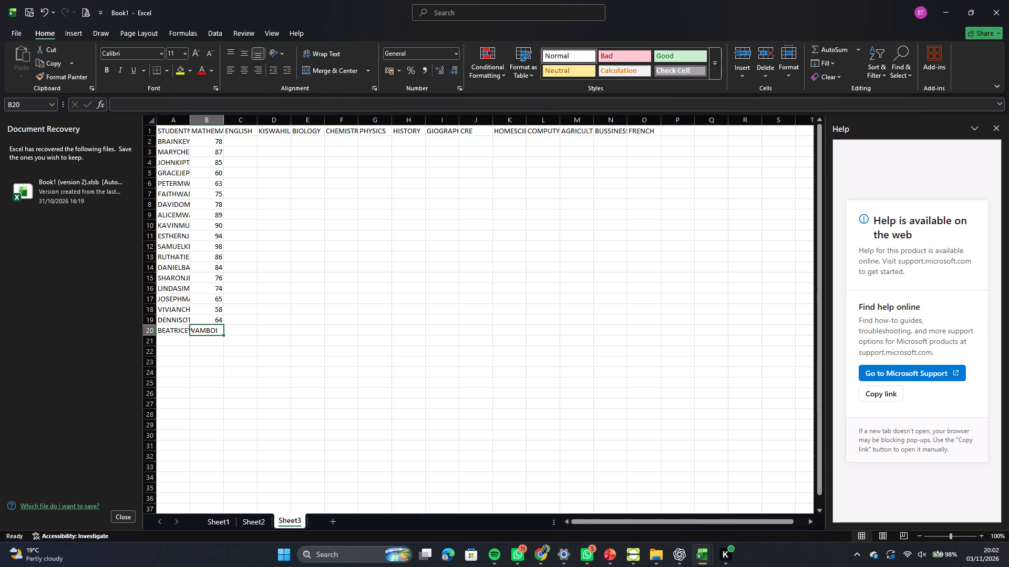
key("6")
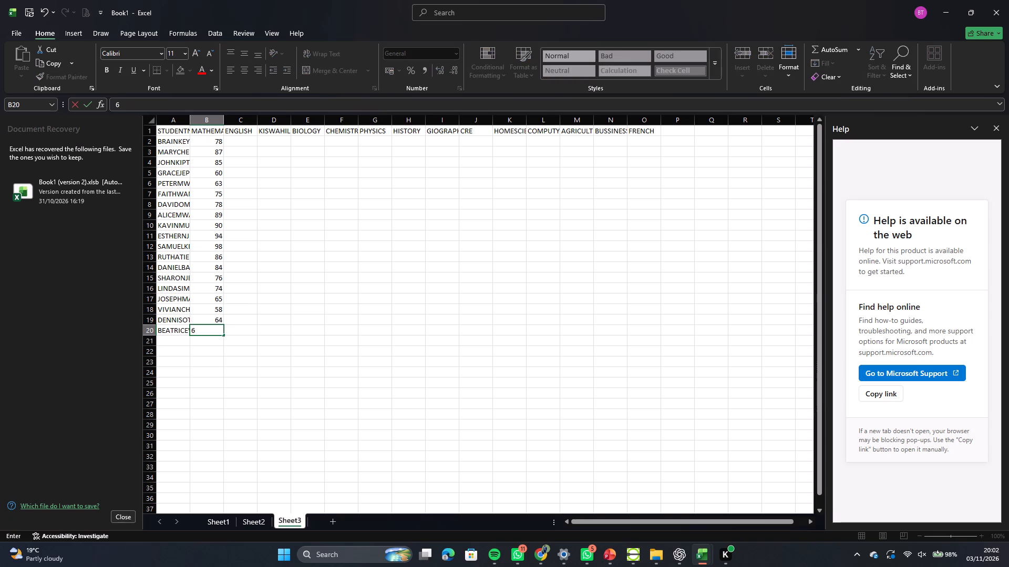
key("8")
Enter the English marks 65, 72, 86 and 74 for the first four students in cells C2 to C5.
left_click(248, 139)
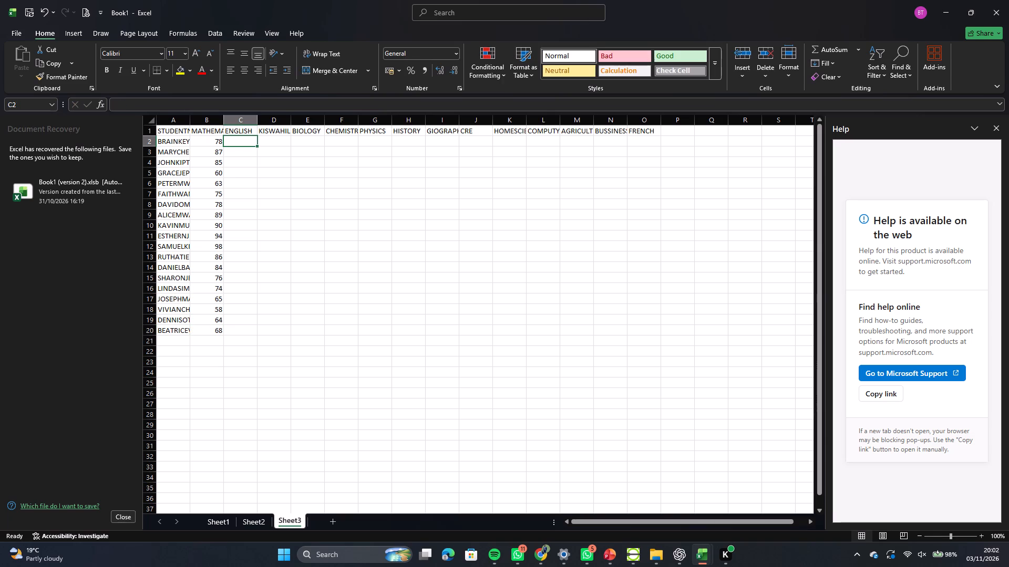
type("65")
left_click(245, 149)
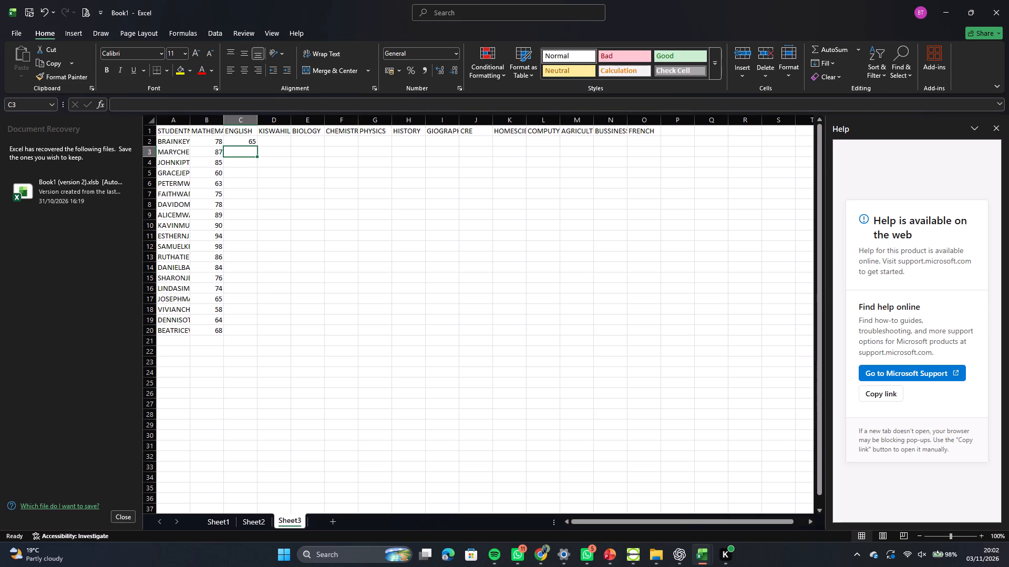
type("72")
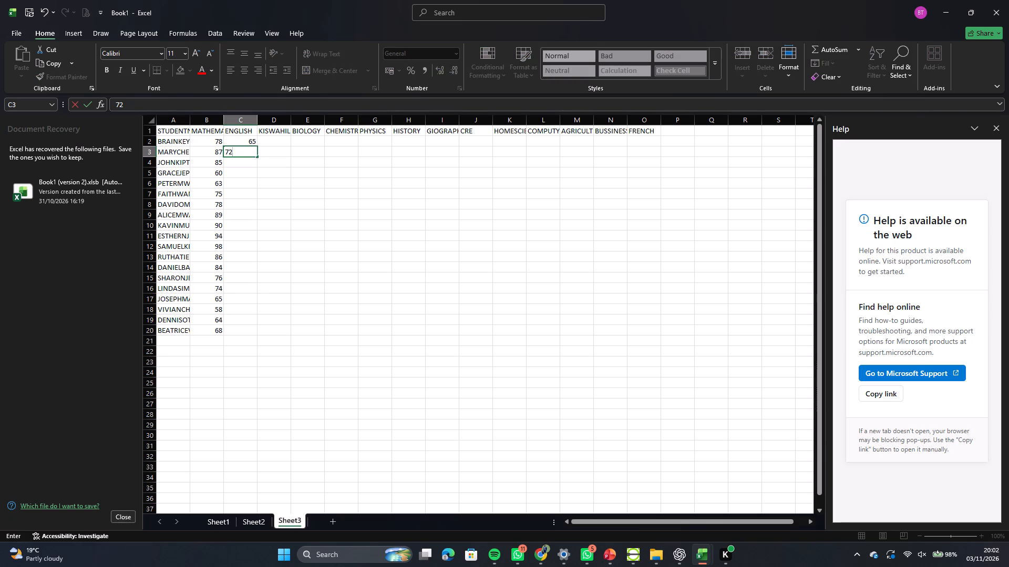
left_click(244, 160)
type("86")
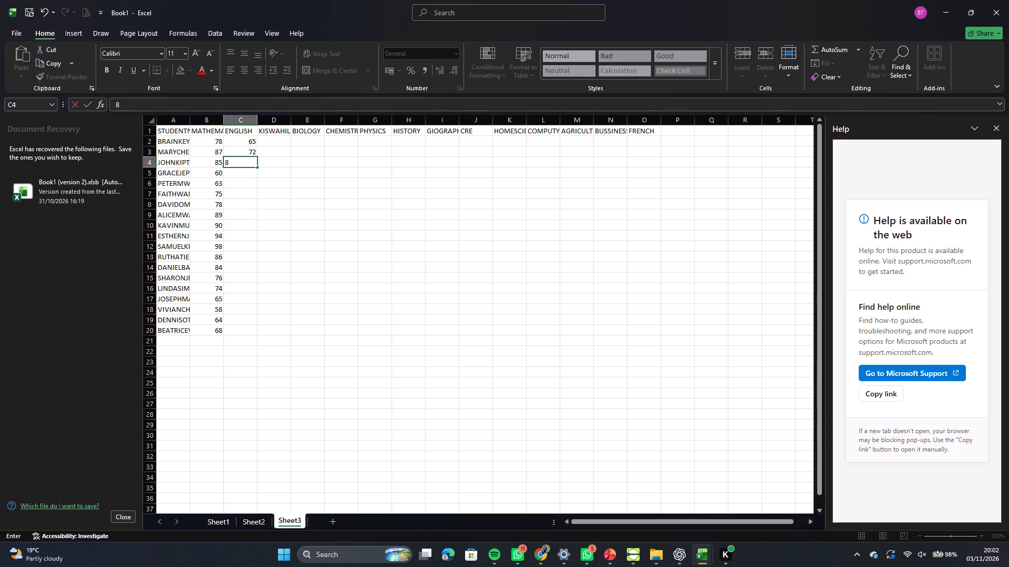
left_click(243, 172)
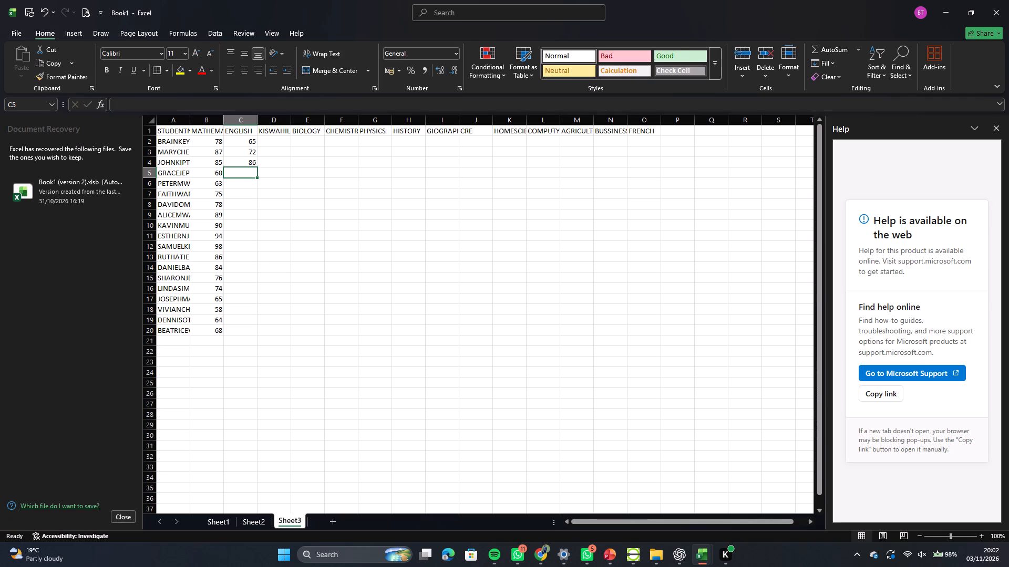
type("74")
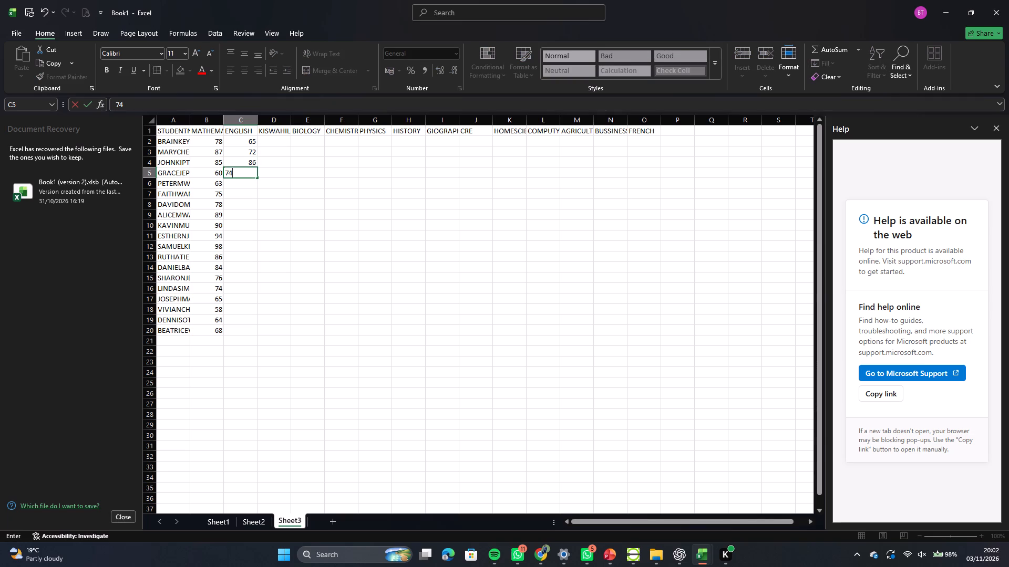
Enter the English marks 81, 59, 93 and 68 for the fifth to eighth students in cells C6 to C9.
left_click(241, 182)
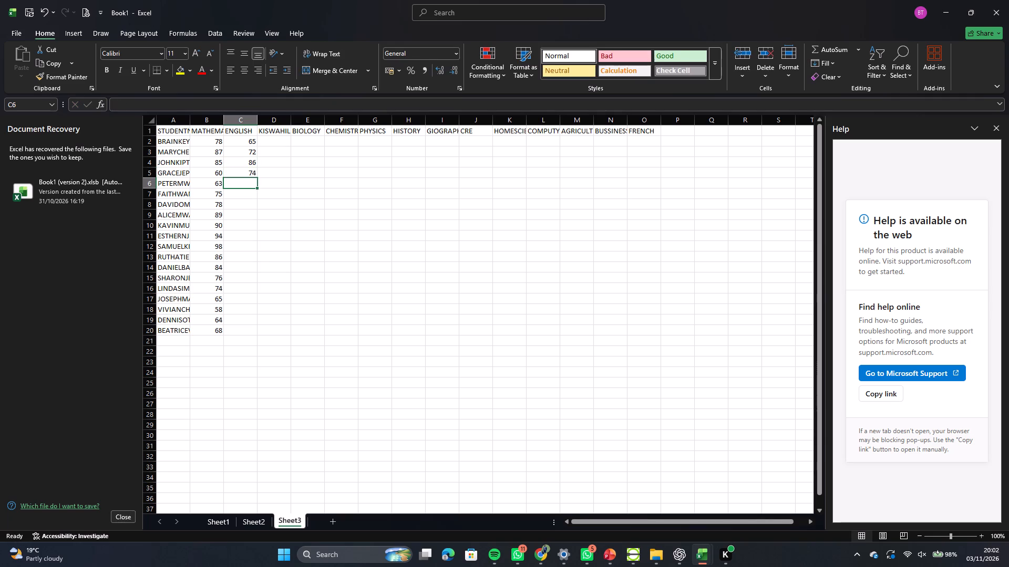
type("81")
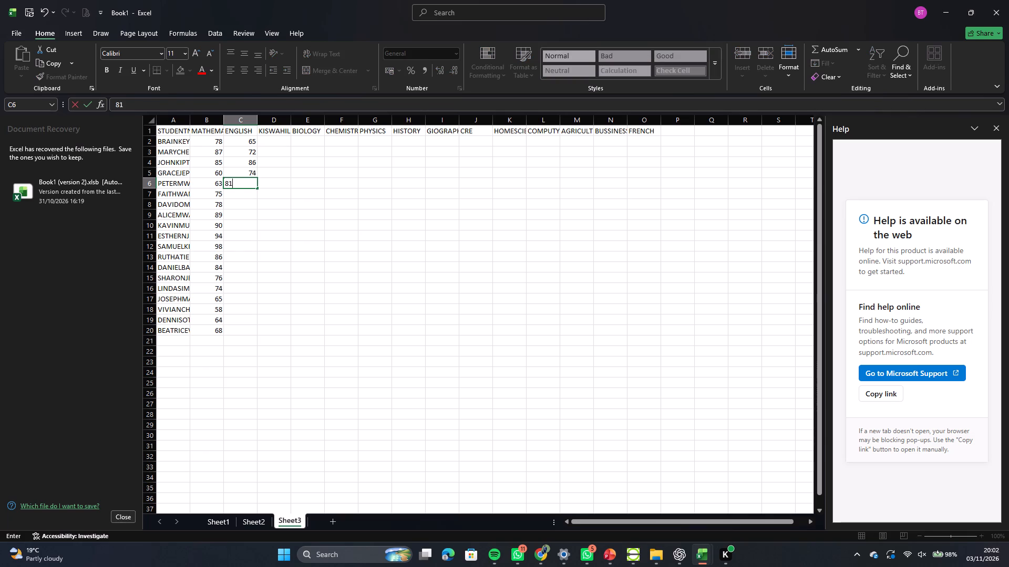
left_click(235, 192)
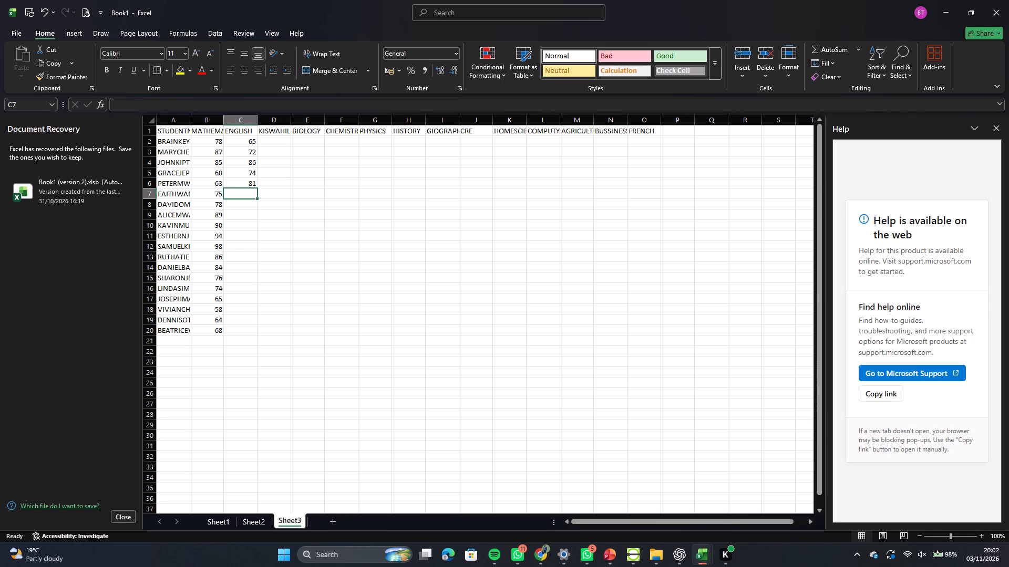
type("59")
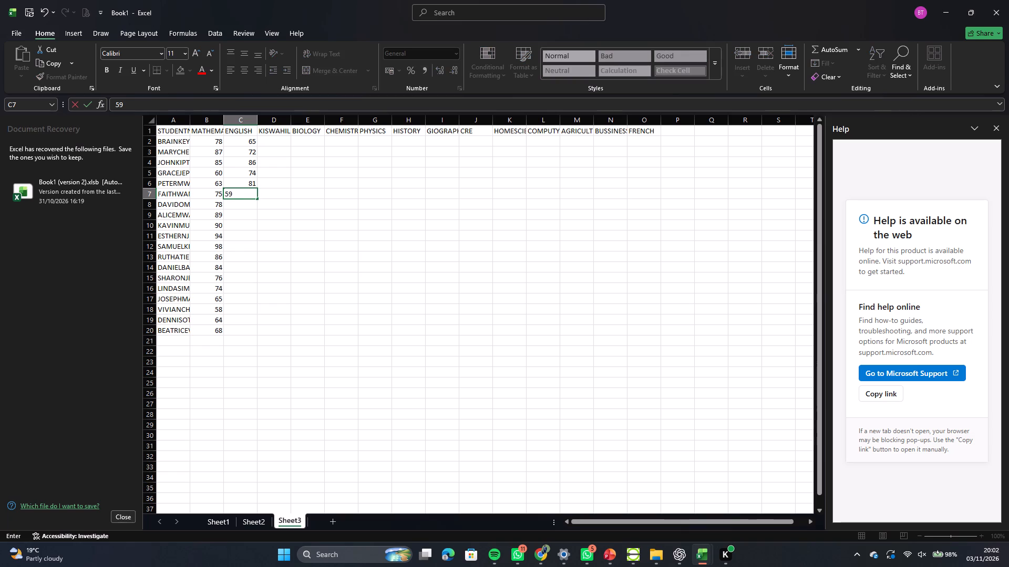
left_click(232, 203)
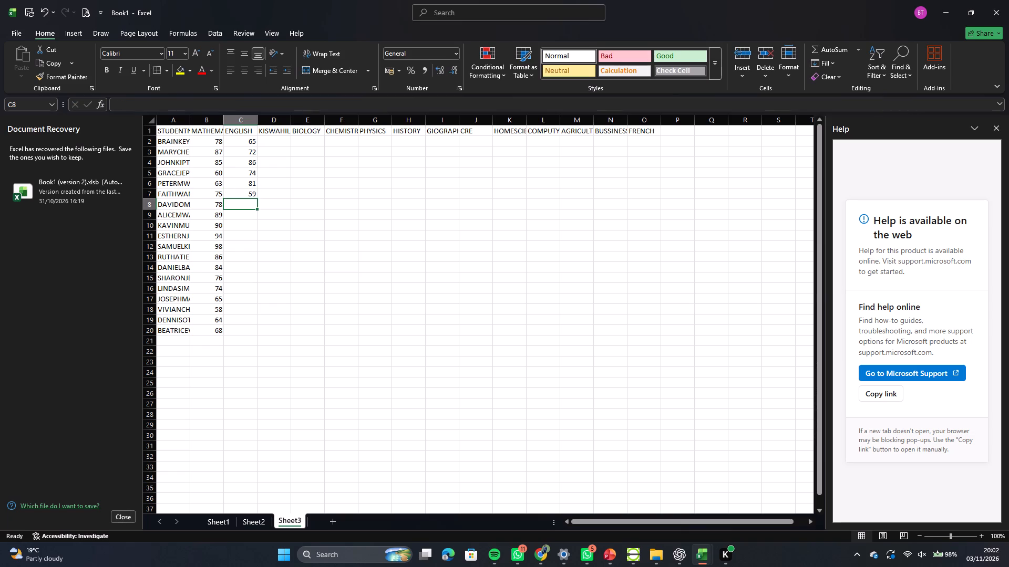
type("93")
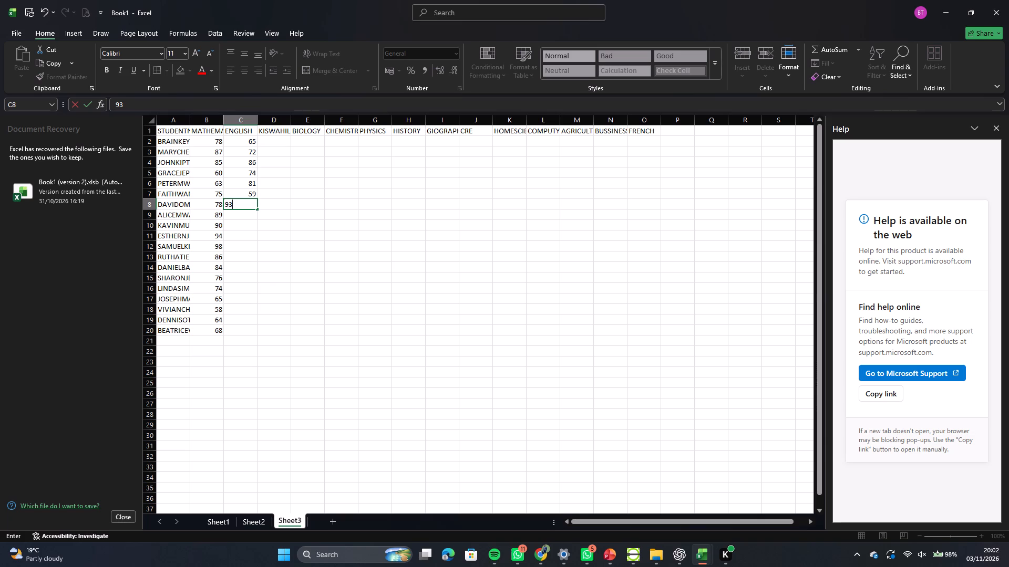
left_click(234, 218)
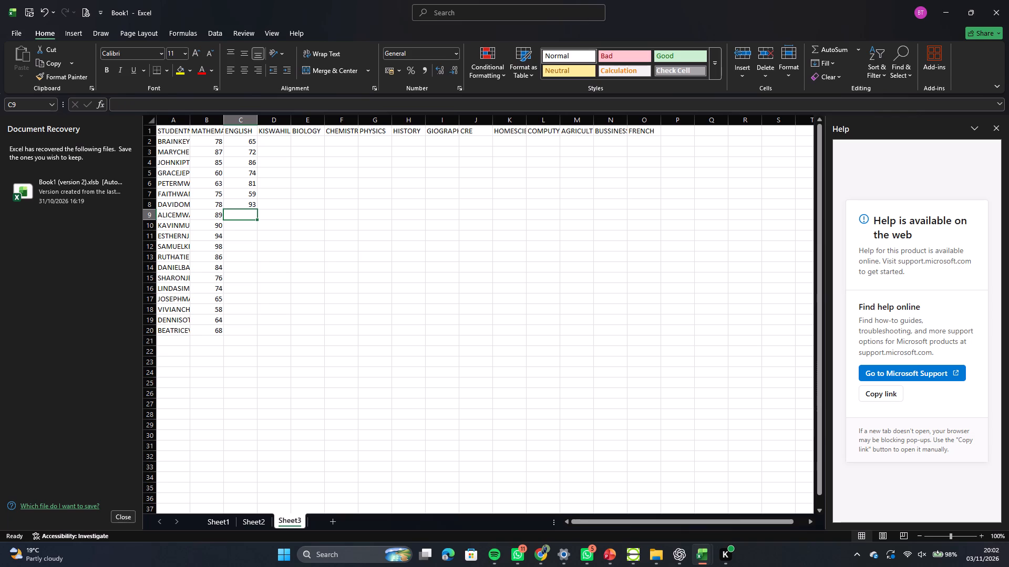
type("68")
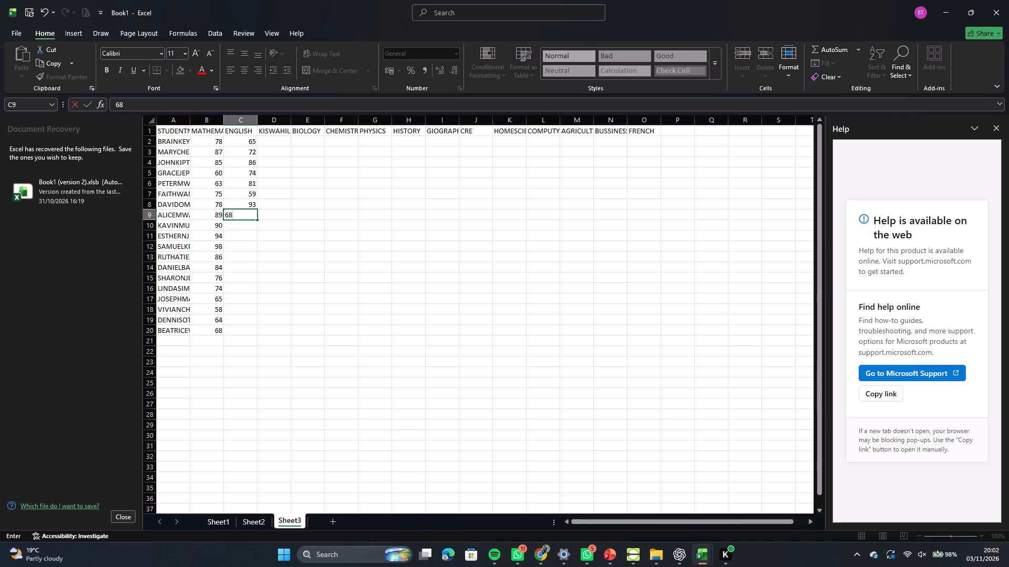
Enter the English marks 77, 77, 85 and 68 for the ninth to twelfth students in cells C10 to C13.
left_click(234, 224)
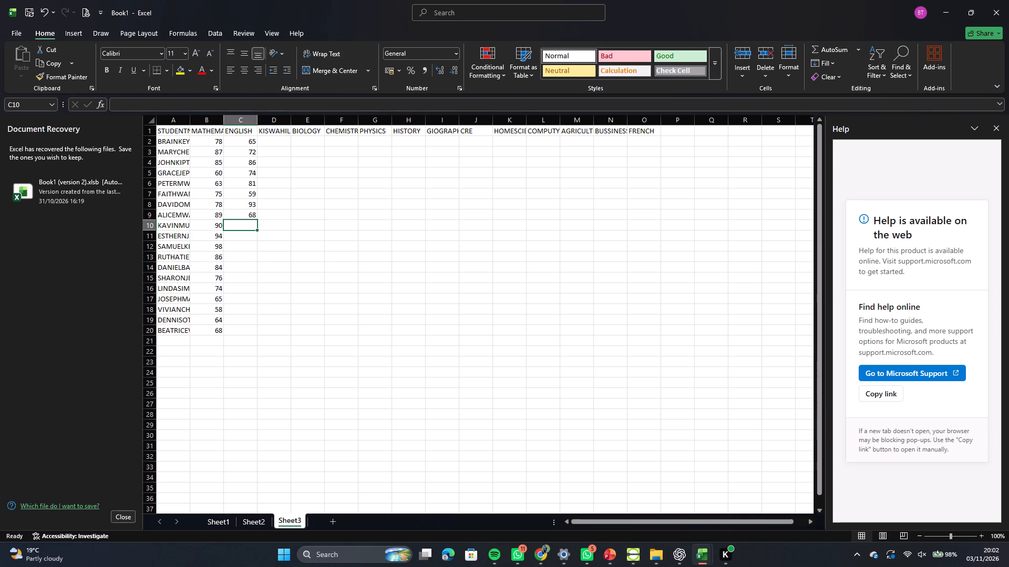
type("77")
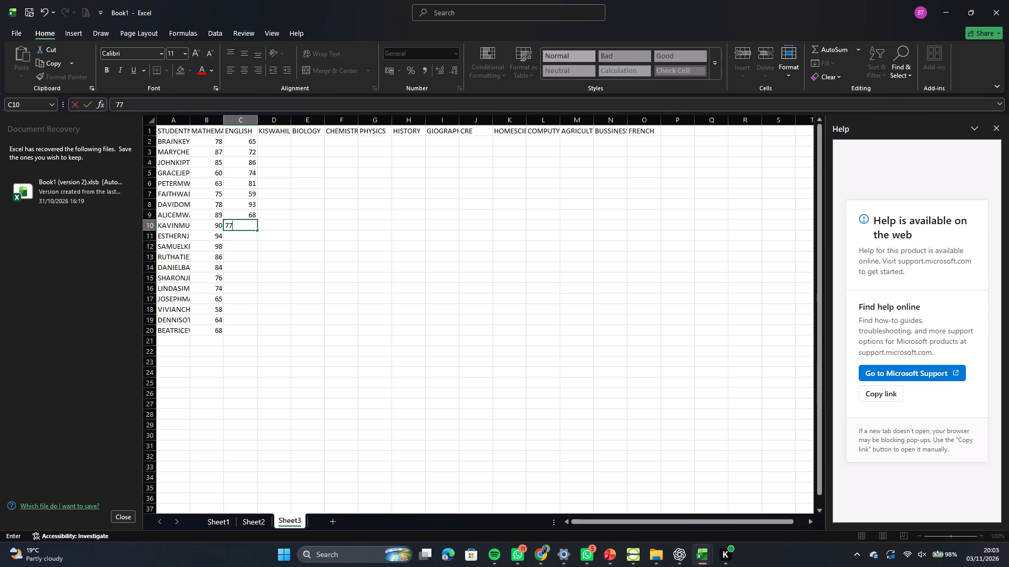
left_click(236, 232)
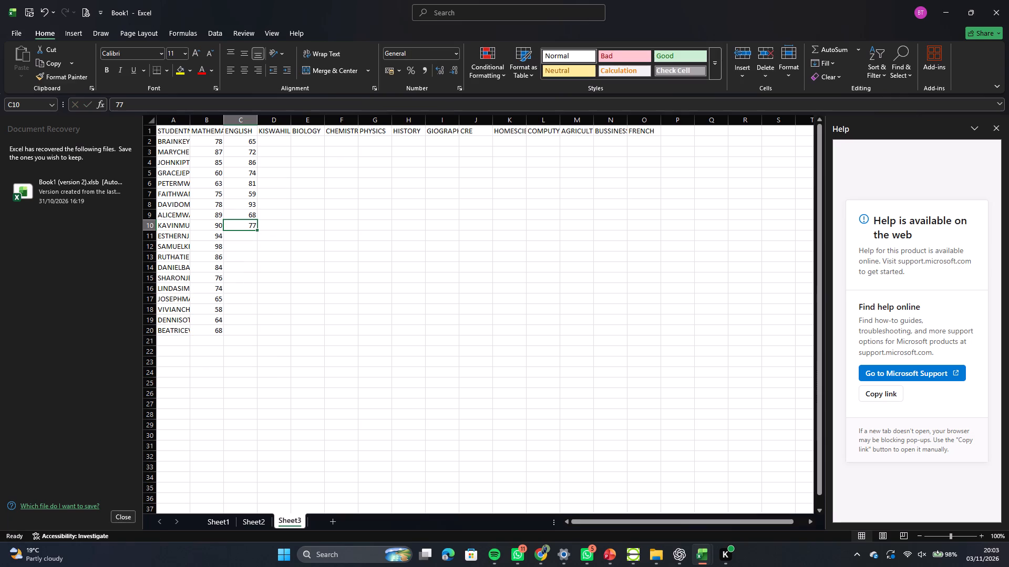
left_click(237, 236)
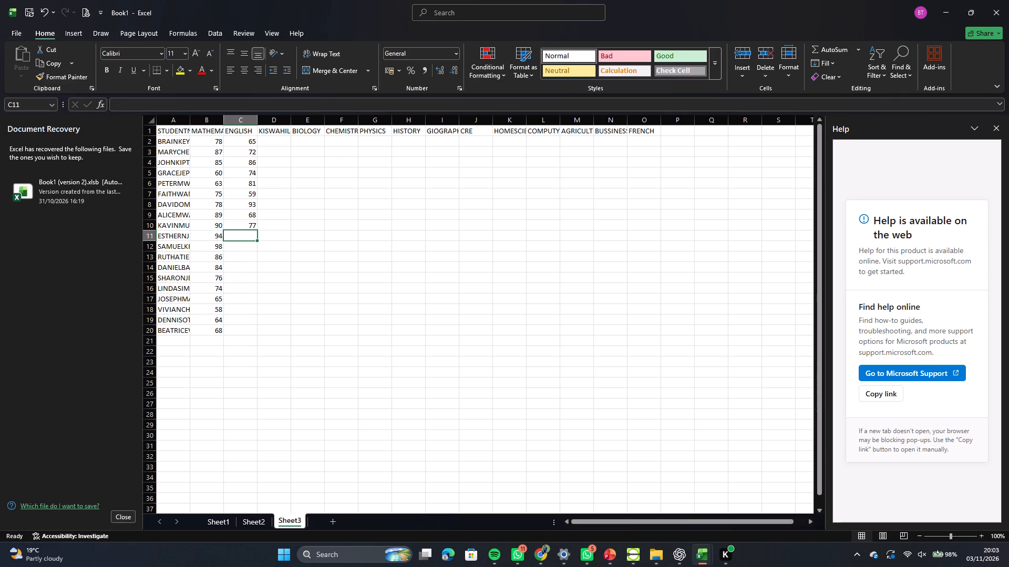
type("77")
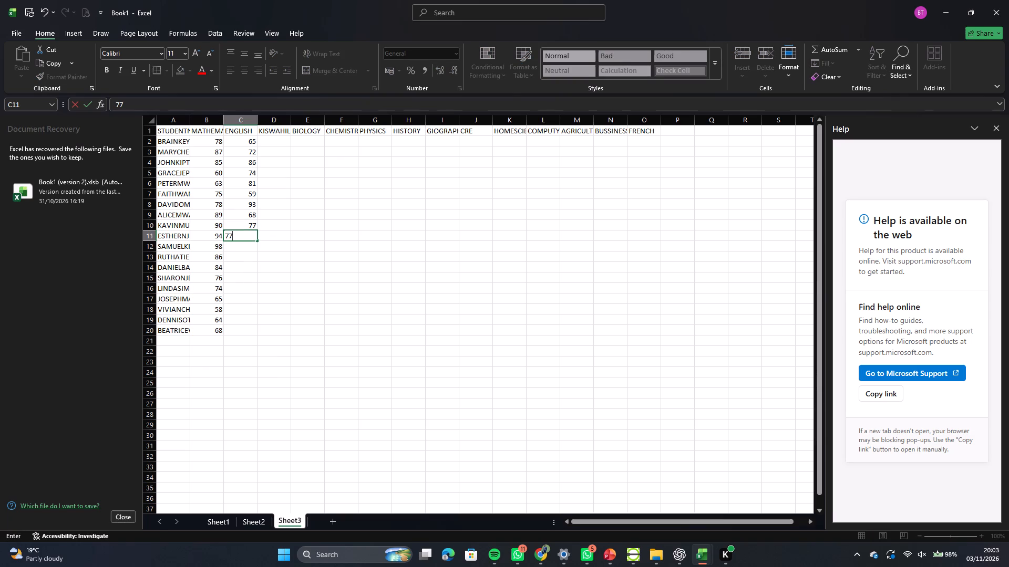
left_click(240, 247)
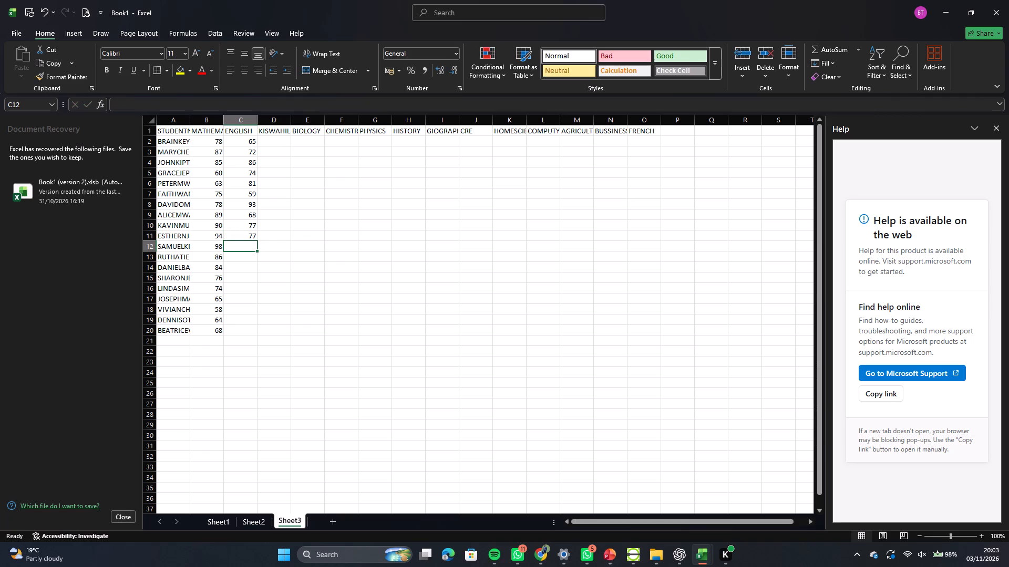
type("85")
left_click(238, 253)
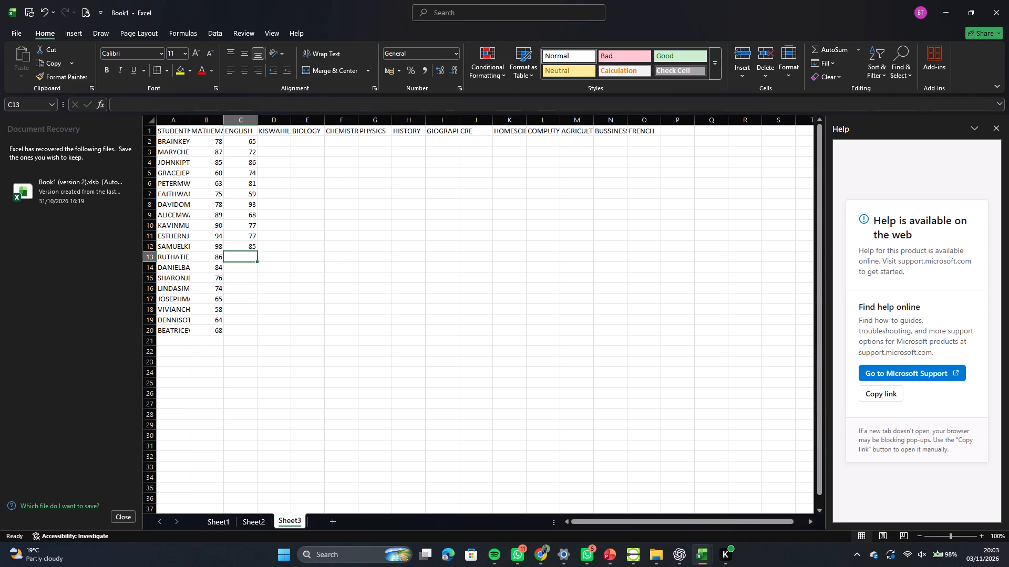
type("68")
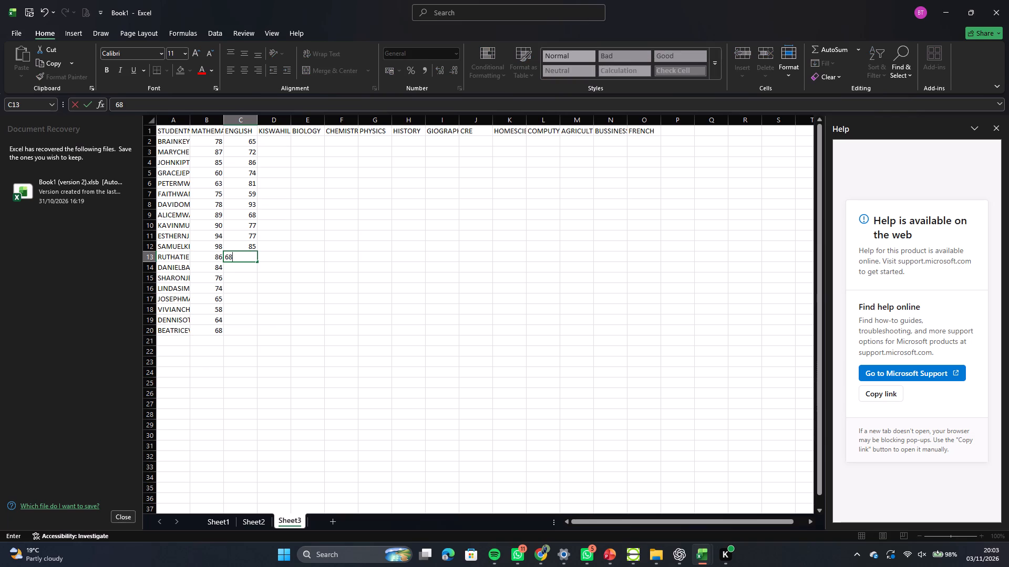
Enter the English marks 88, 64, 83 and 82 for the thirteenth to sixteenth students in cells C14 to C17.
left_click(238, 268)
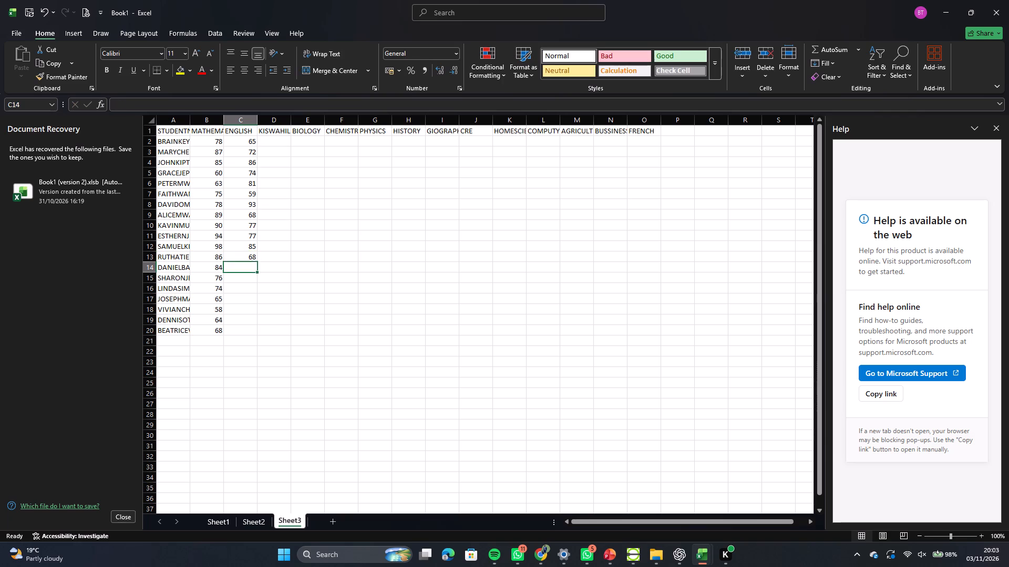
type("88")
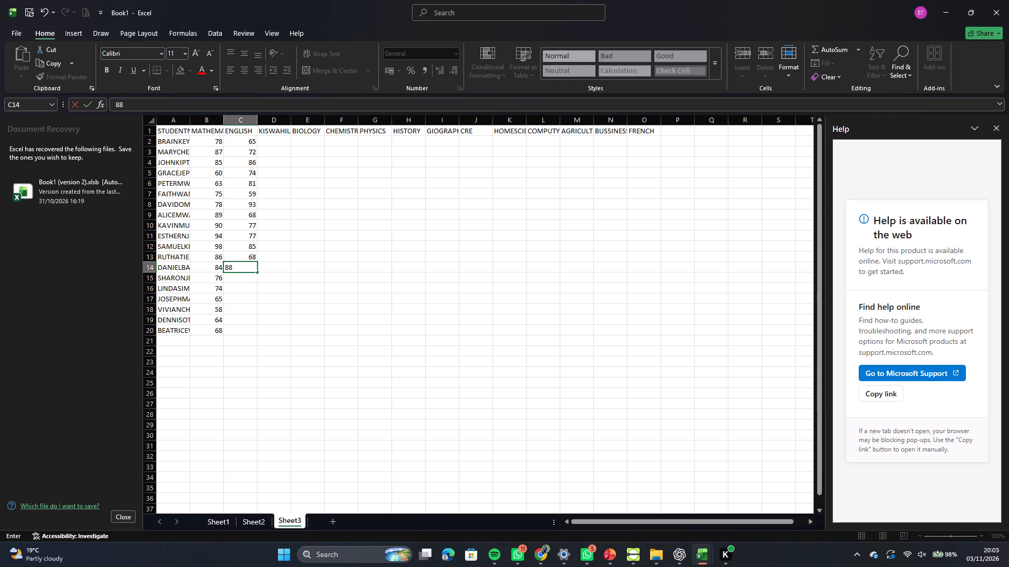
left_click(239, 277)
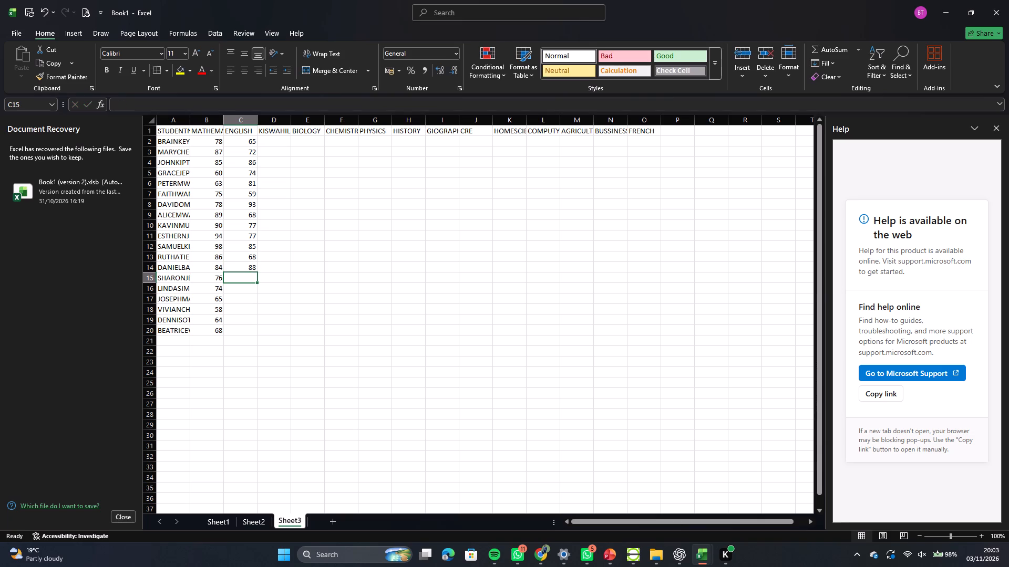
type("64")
left_click(242, 288)
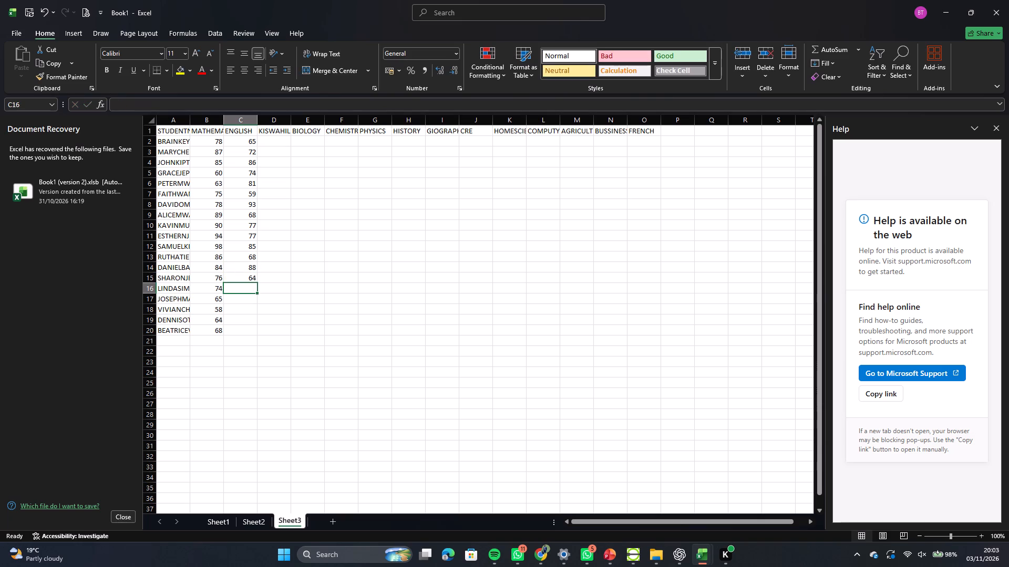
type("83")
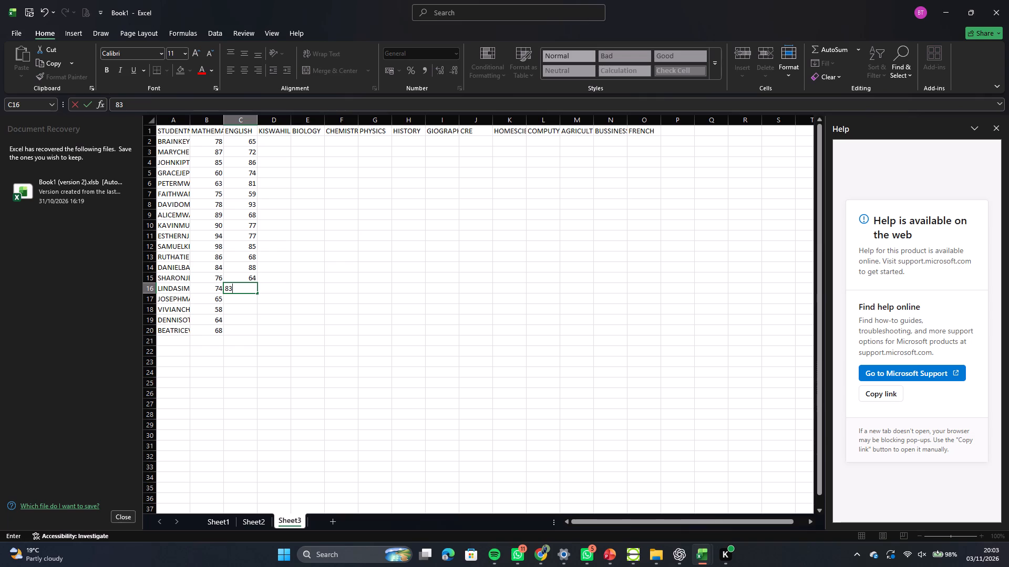
left_click(241, 299)
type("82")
Enter the English marks 80, 60 and 80 for the last three students in cells C18 to C20.
left_click(243, 309)
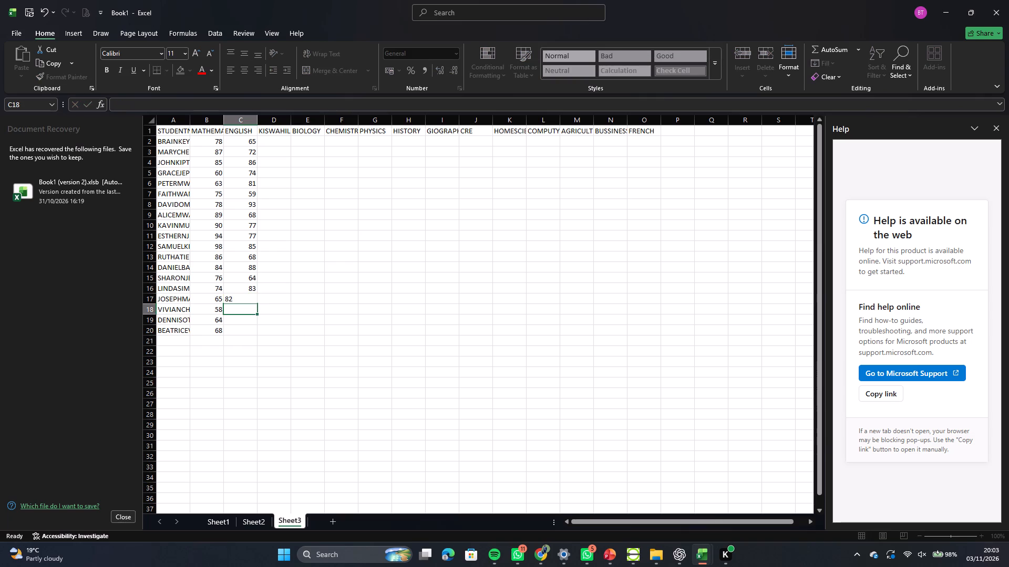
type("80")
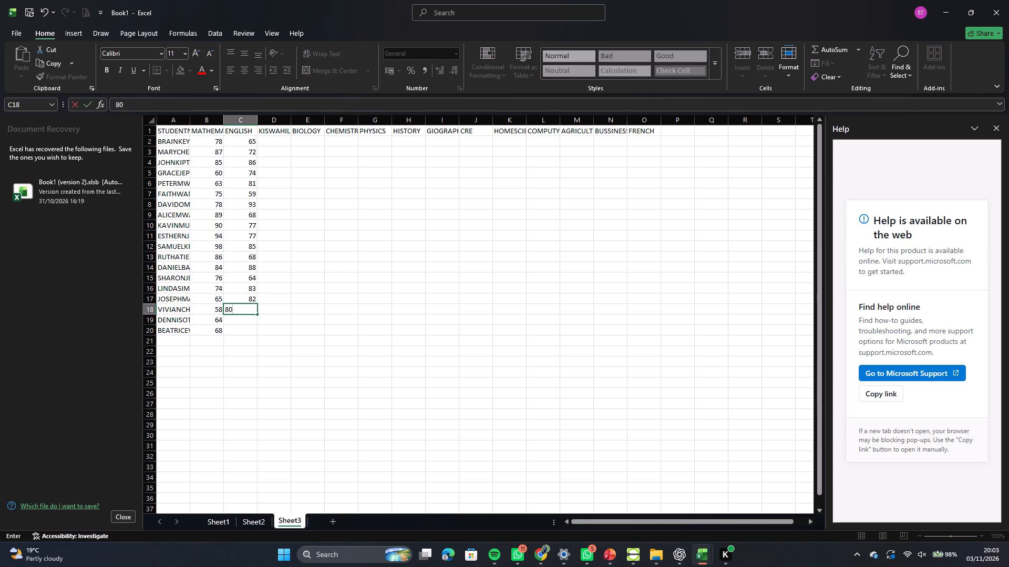
left_click(243, 319)
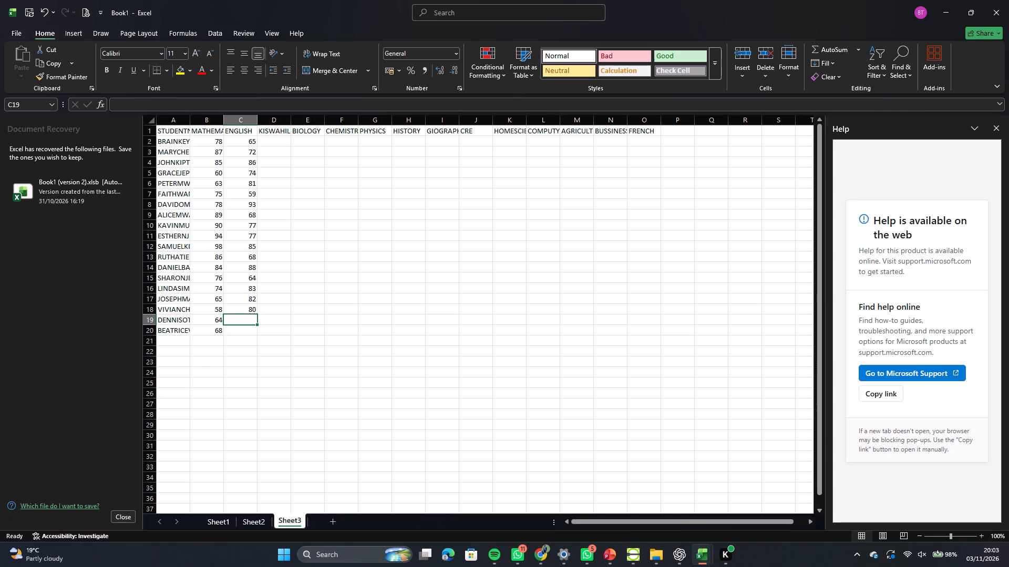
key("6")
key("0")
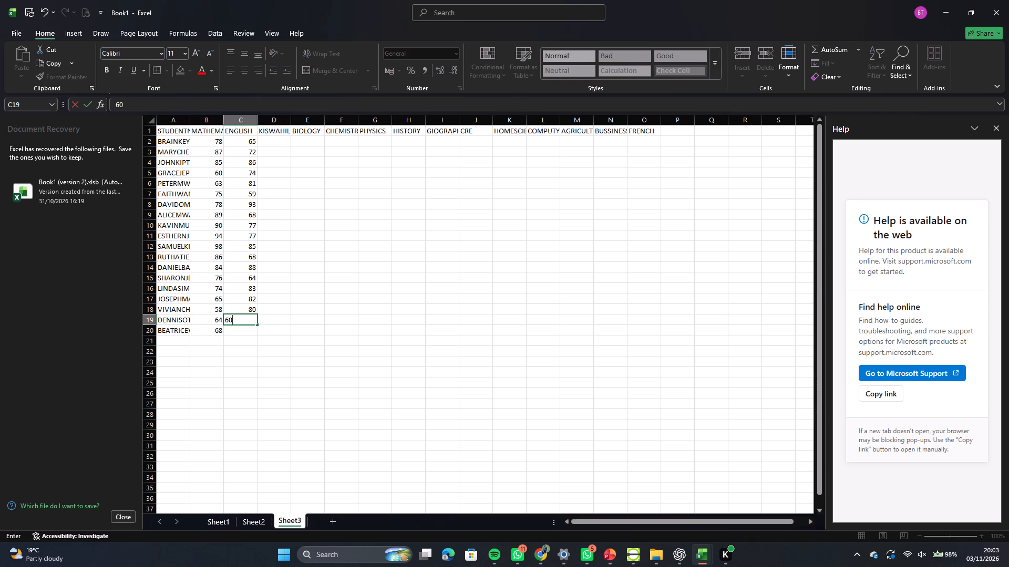
left_click(239, 330)
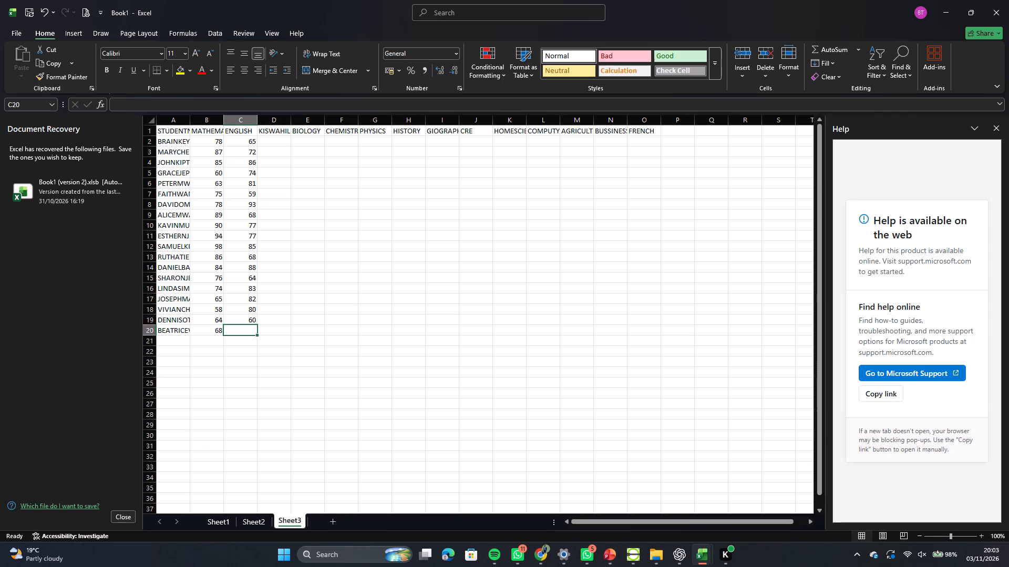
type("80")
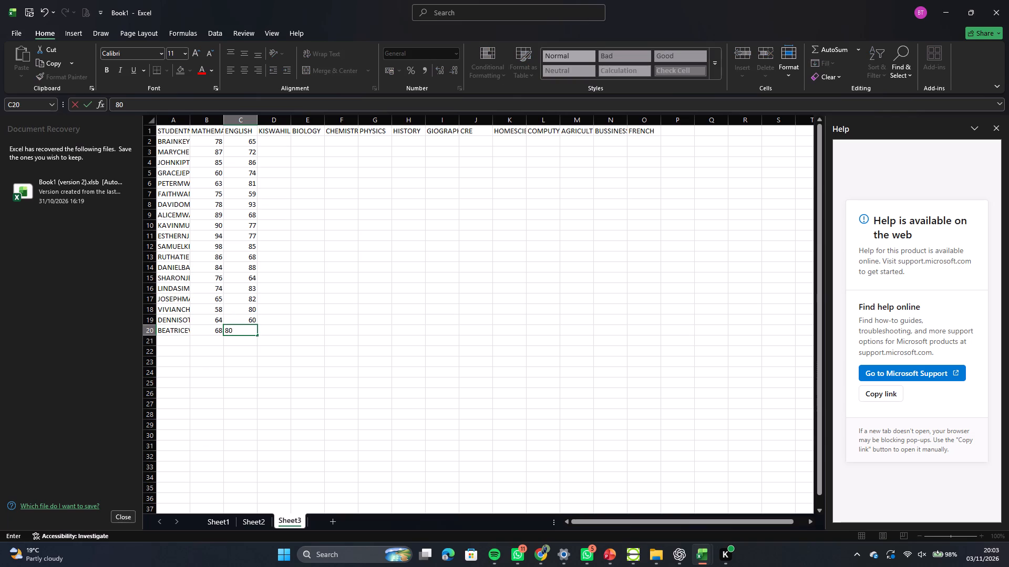
Enter the Kiswahili marks 80, 90, 94 and 86 for the first four students in cells D2 to D5.
left_click(281, 139)
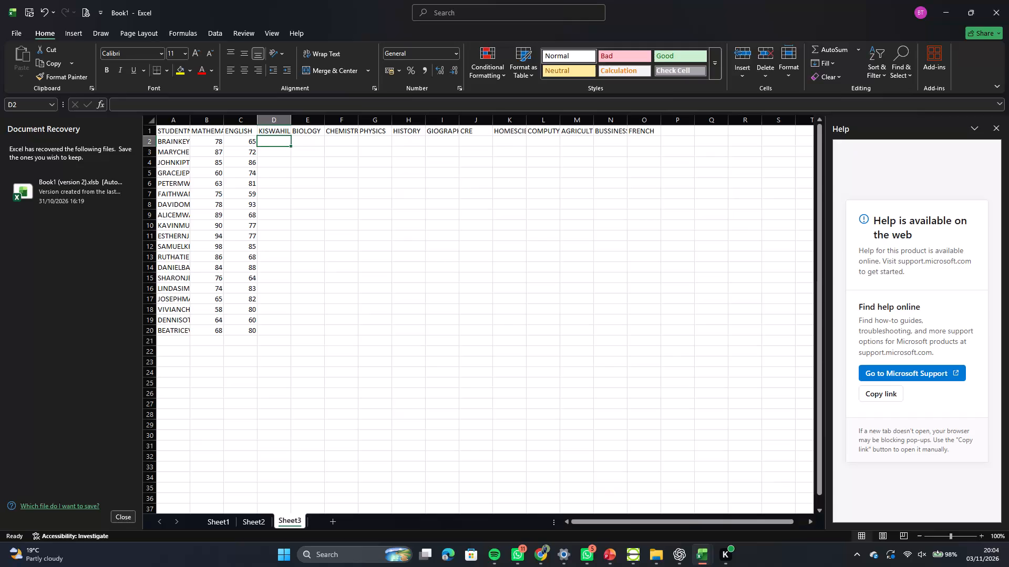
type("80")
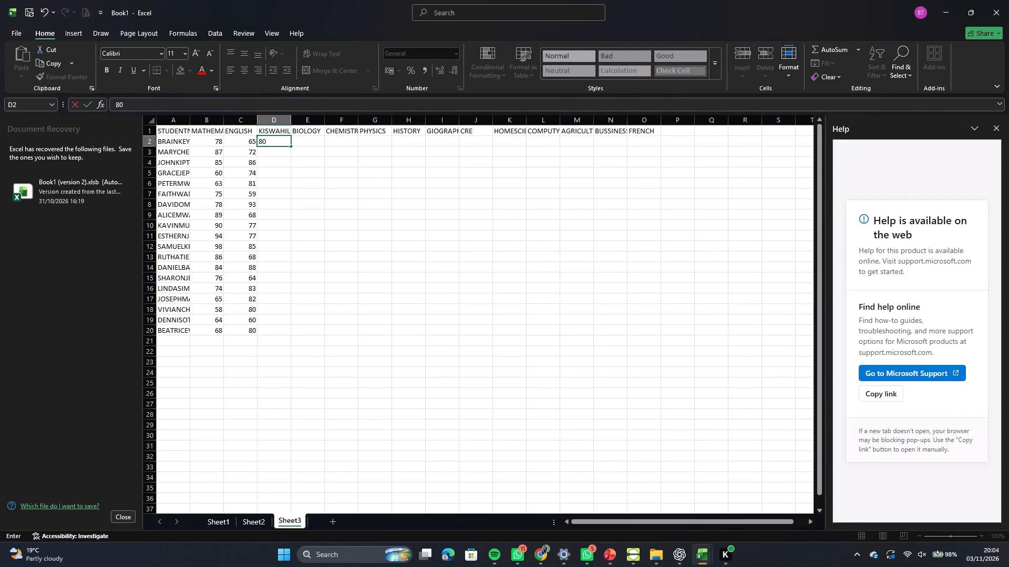
left_click(274, 152)
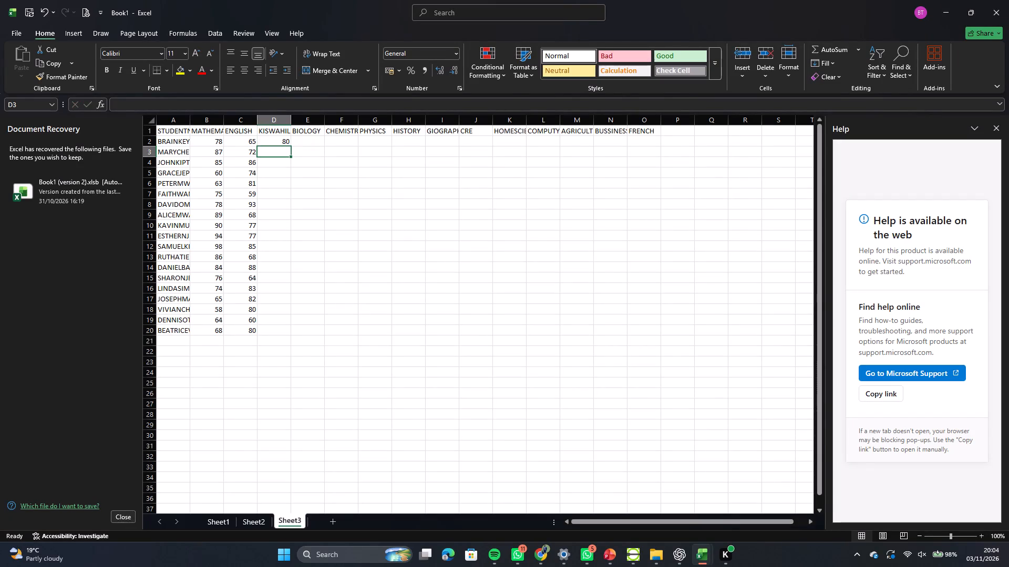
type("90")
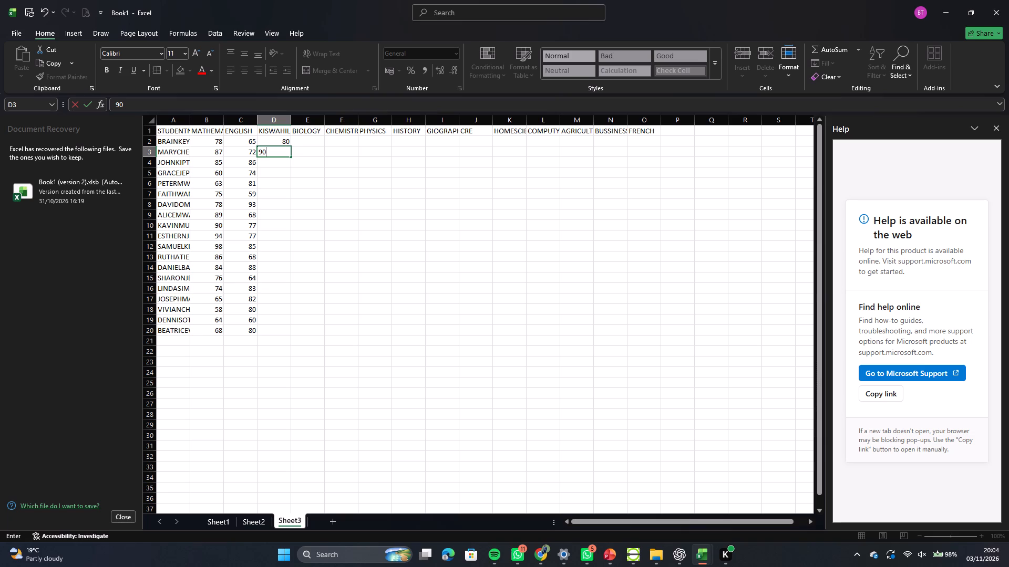
left_click(274, 161)
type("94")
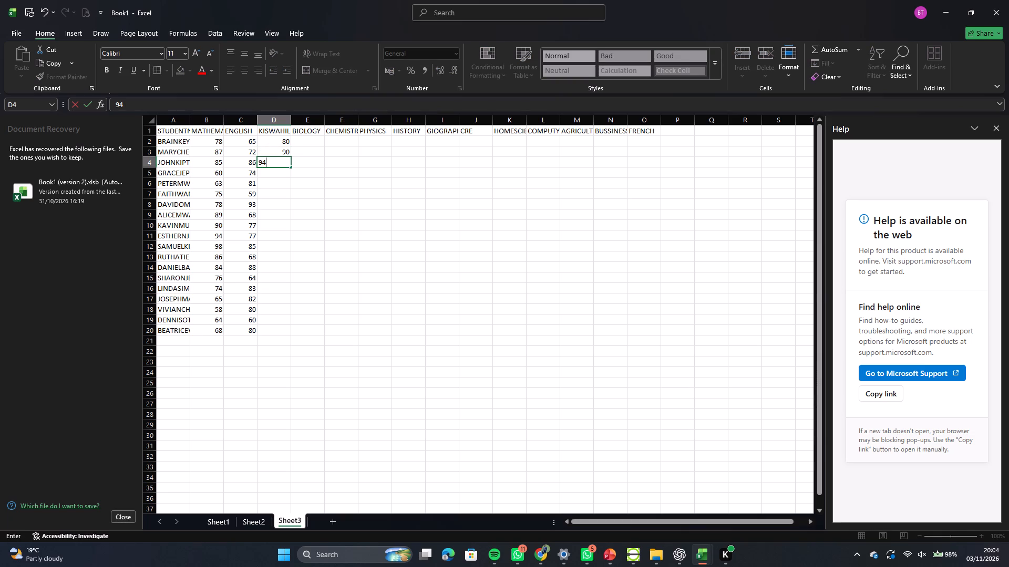
left_click(269, 172)
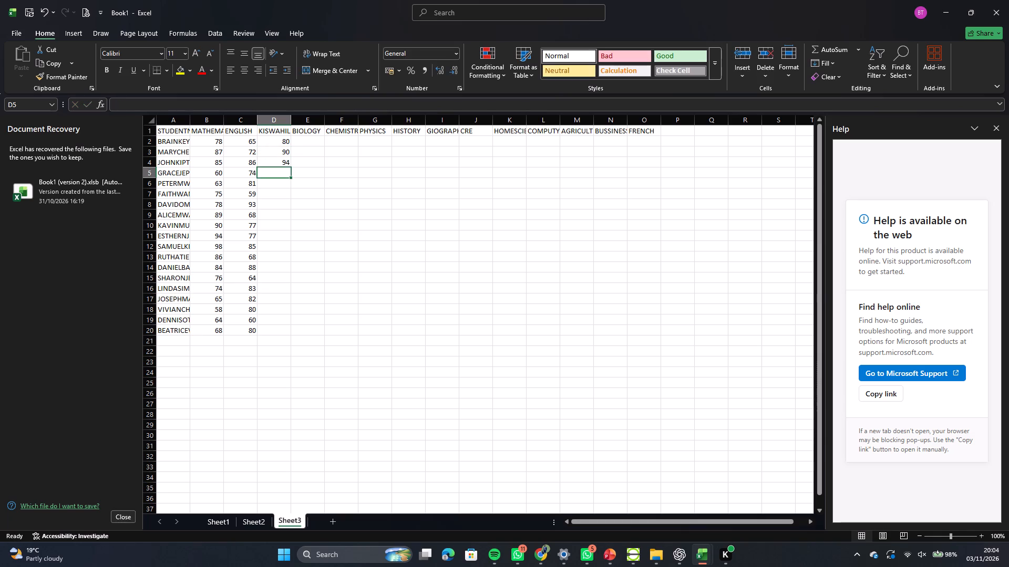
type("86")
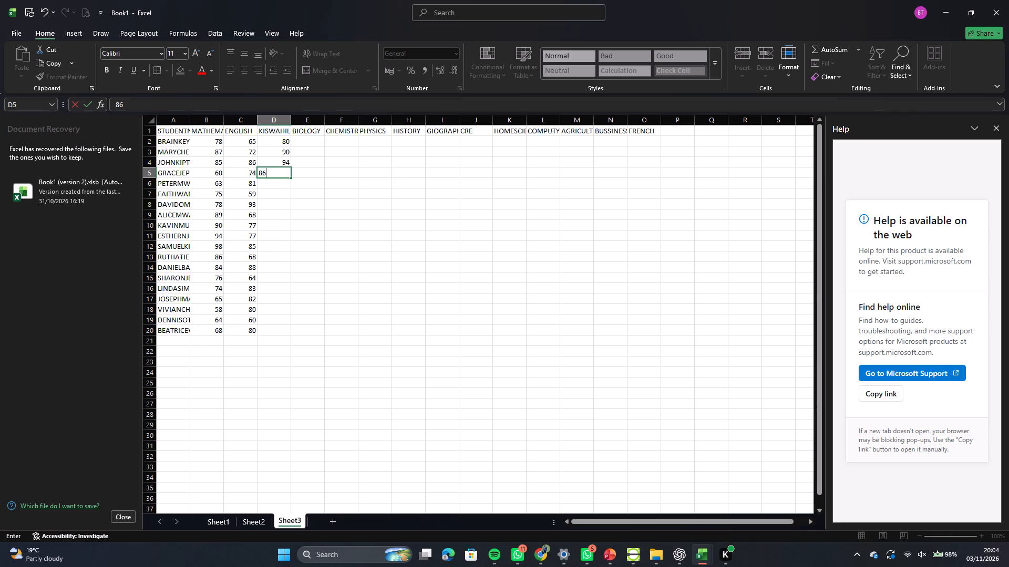
Enter the Kiswahili marks 68, 64, 74 and 84 for the fifth to eighth students in cells D6 to D9.
left_click(267, 184)
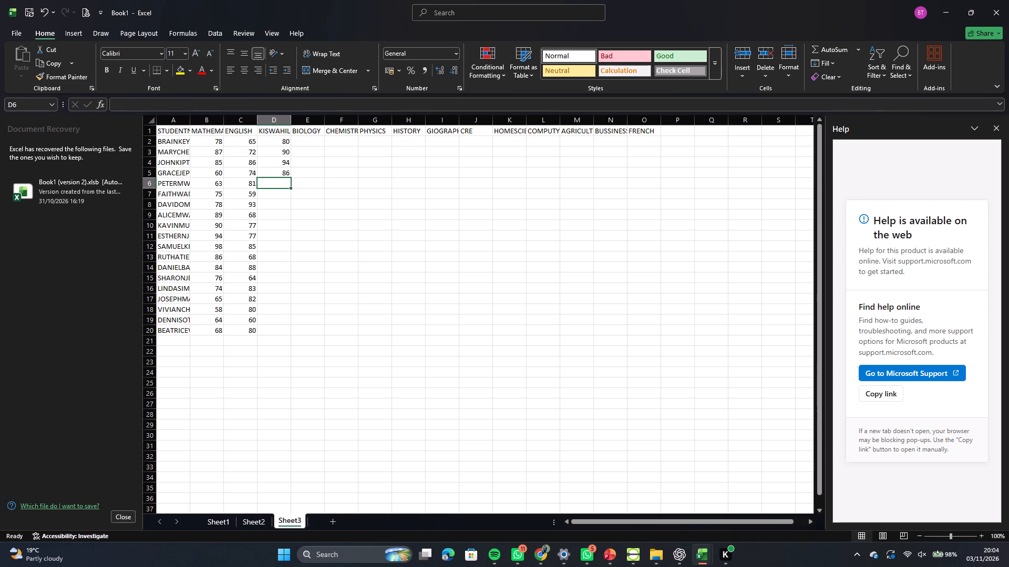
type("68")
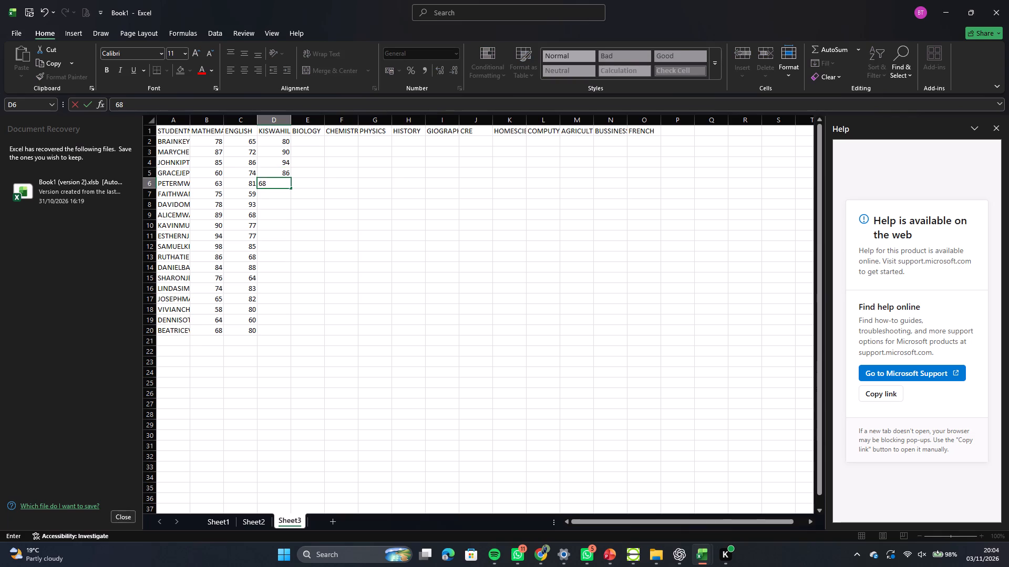
left_click(267, 195)
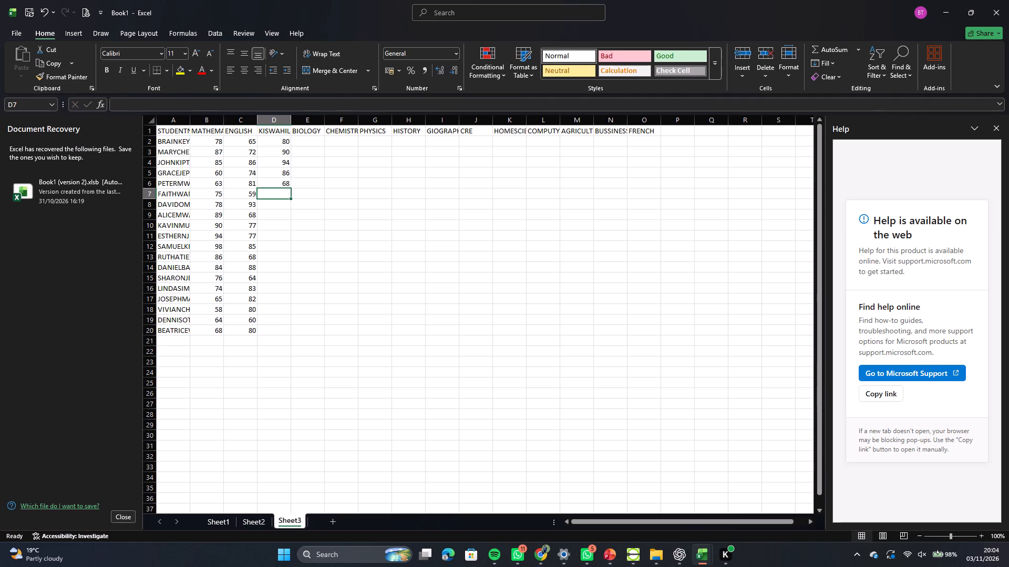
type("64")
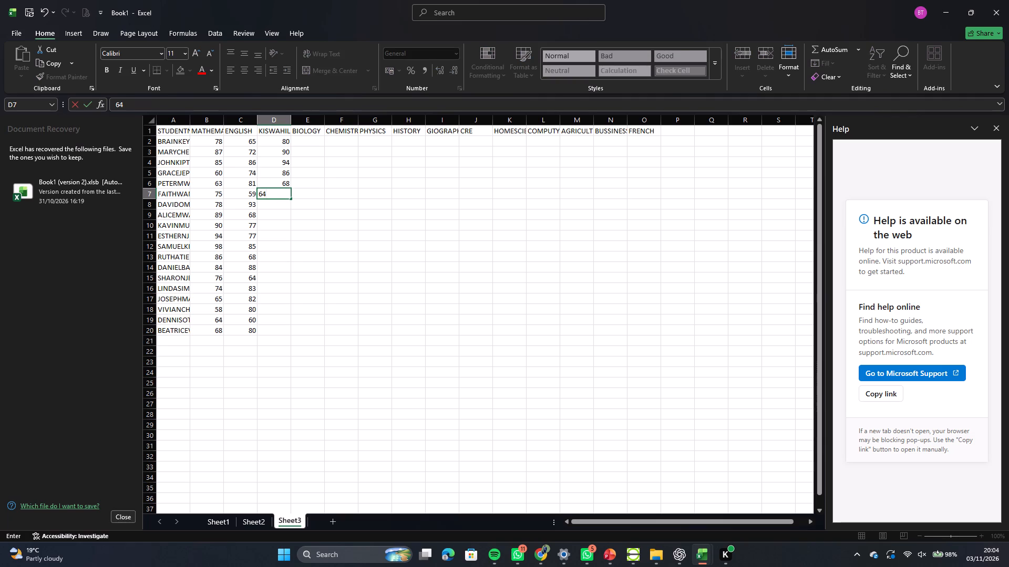
left_click(265, 205)
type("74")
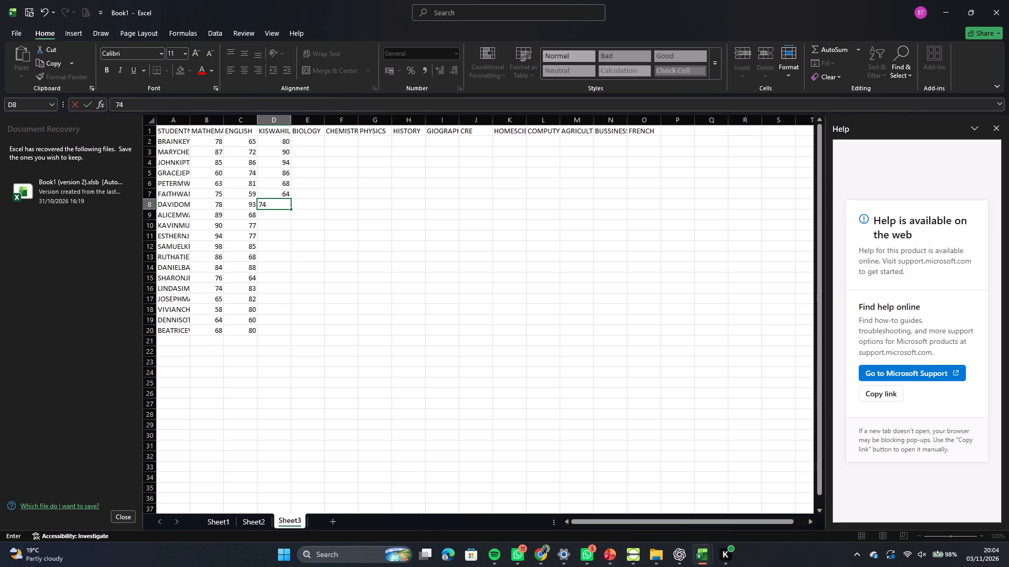
left_click(266, 215)
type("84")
Enter the Kiswahili marks 86, 84, 82 and 72 for the ninth to twelfth students in cells D10 to D13.
left_click(270, 224)
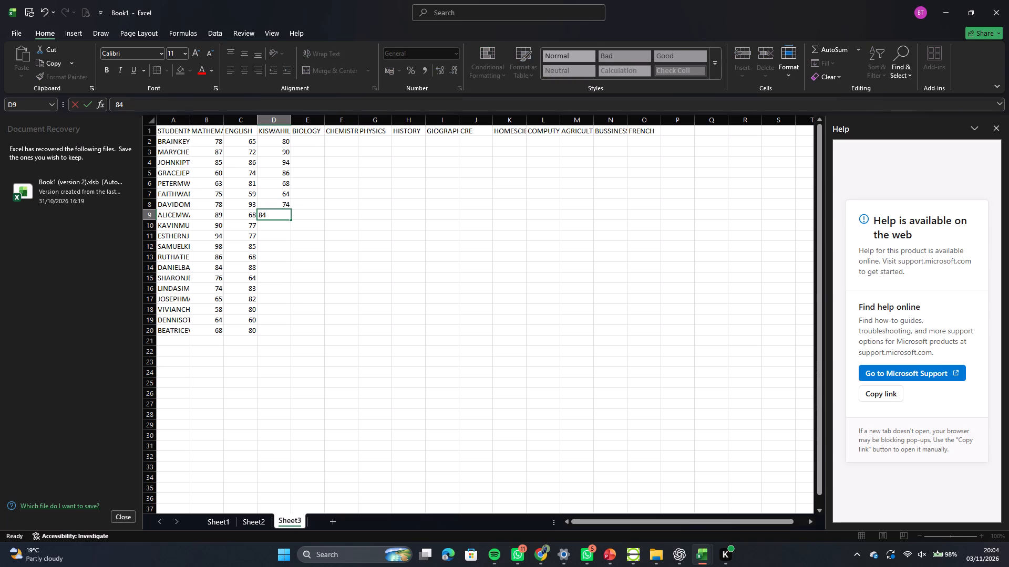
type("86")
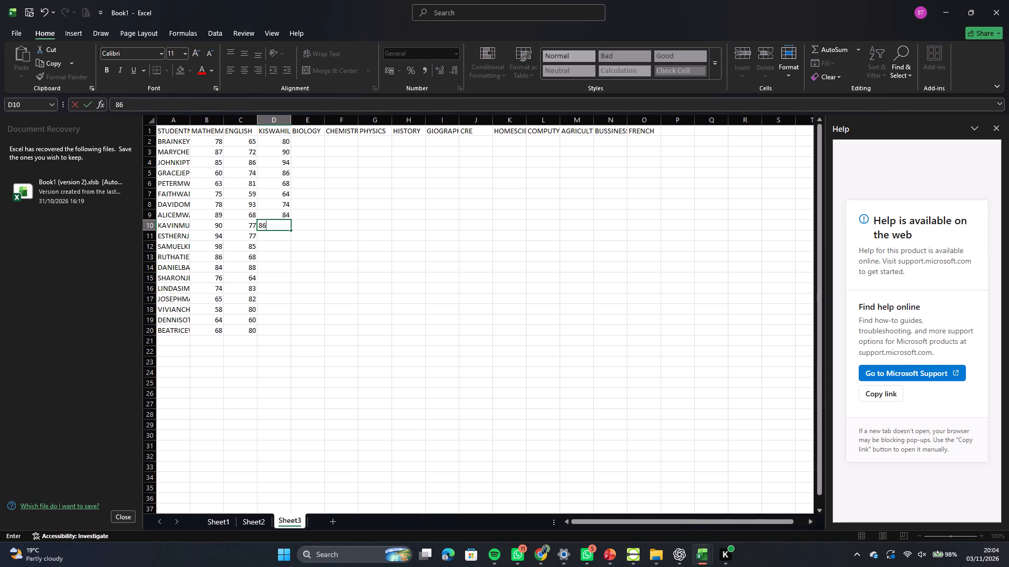
left_click(267, 236)
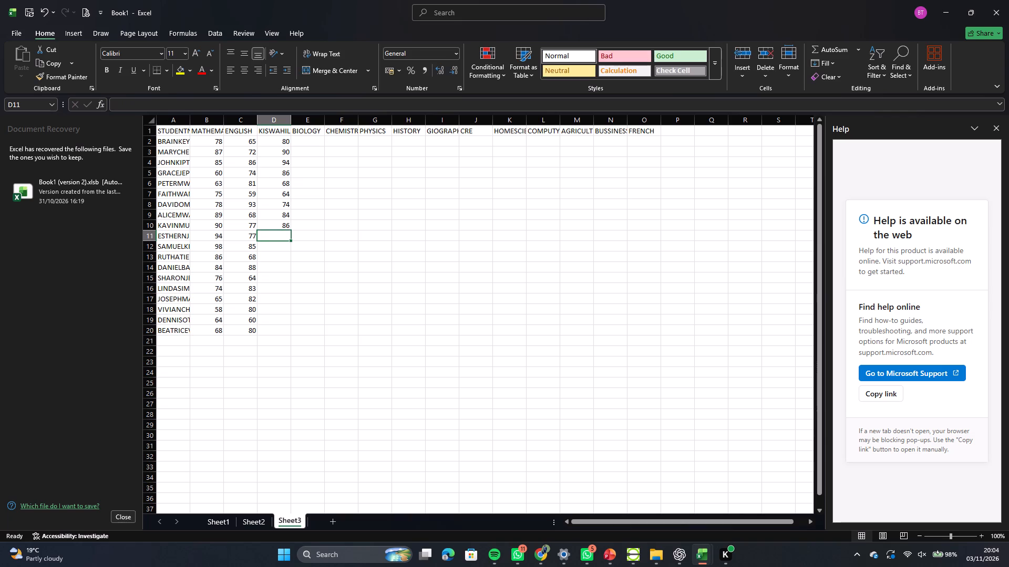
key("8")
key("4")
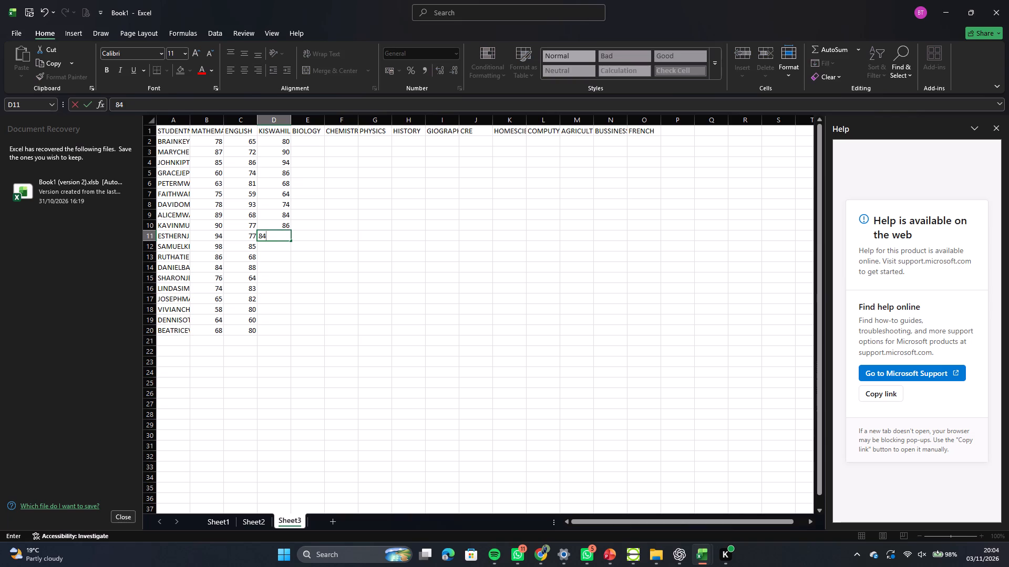
left_click(265, 247)
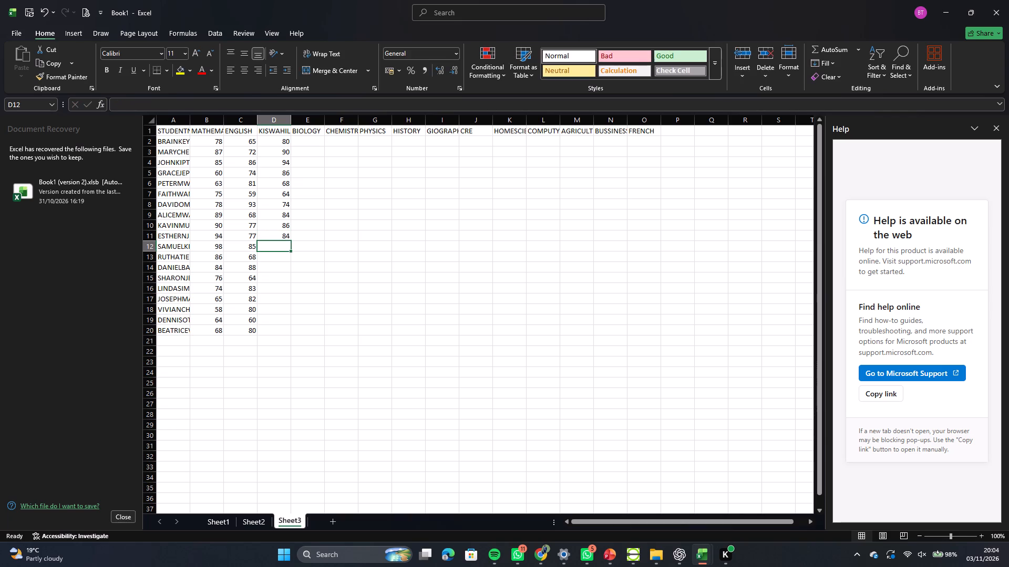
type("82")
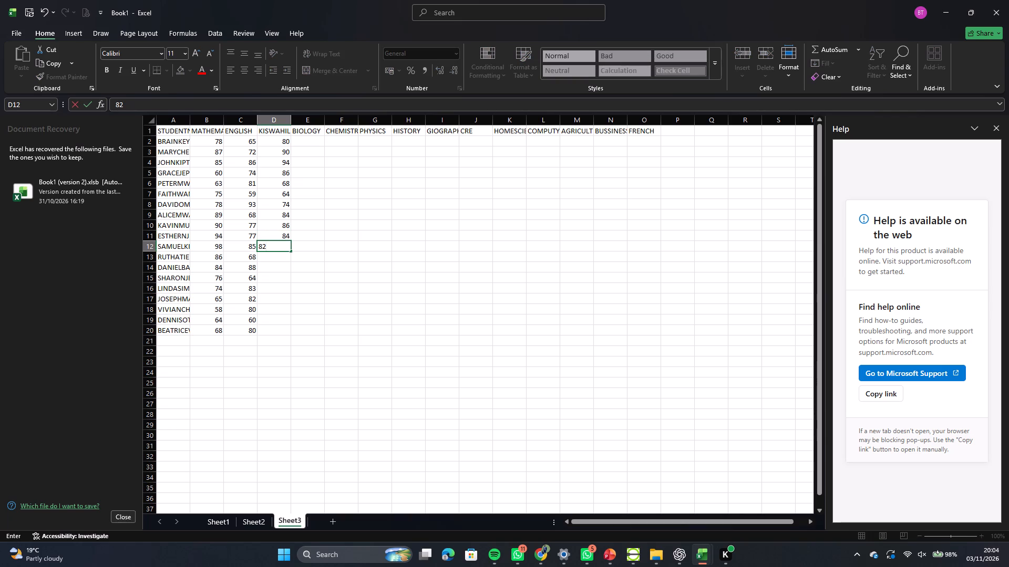
left_click(267, 260)
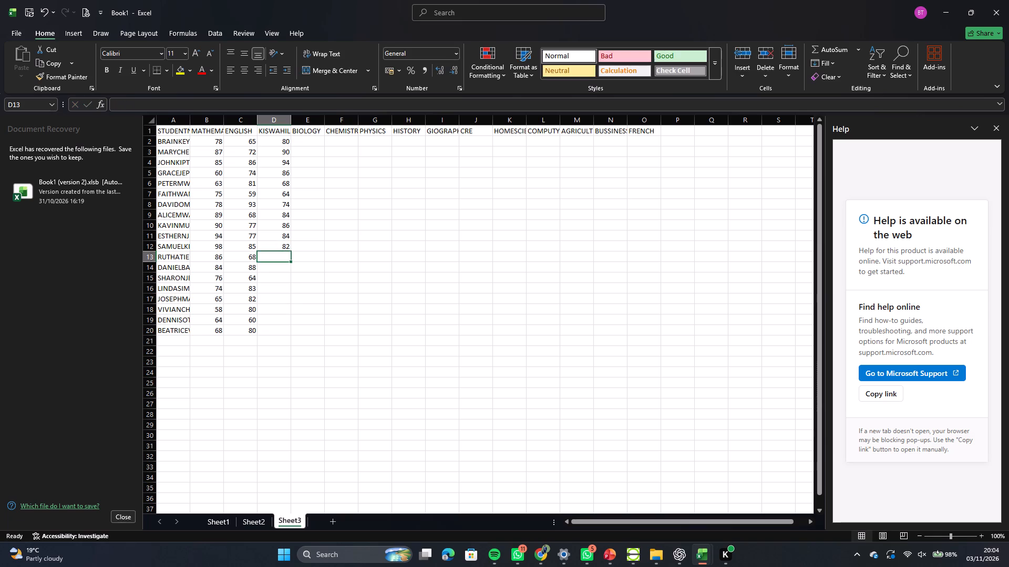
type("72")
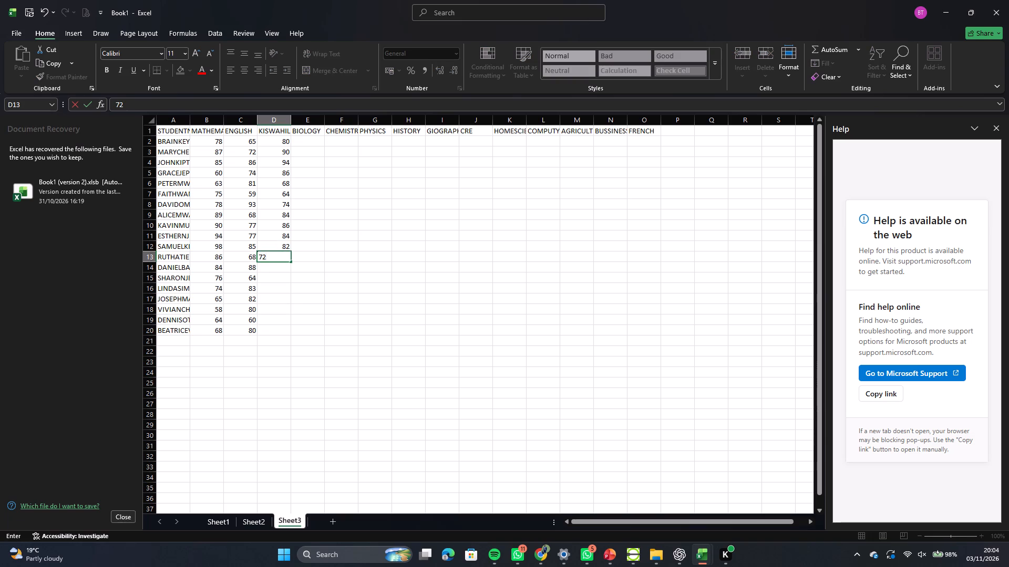
Enter the Kiswahili marks 74, 76, 64 and 60 for the thirteenth to sixteenth students in cells D14 to D17.
left_click(267, 266)
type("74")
left_click(269, 275)
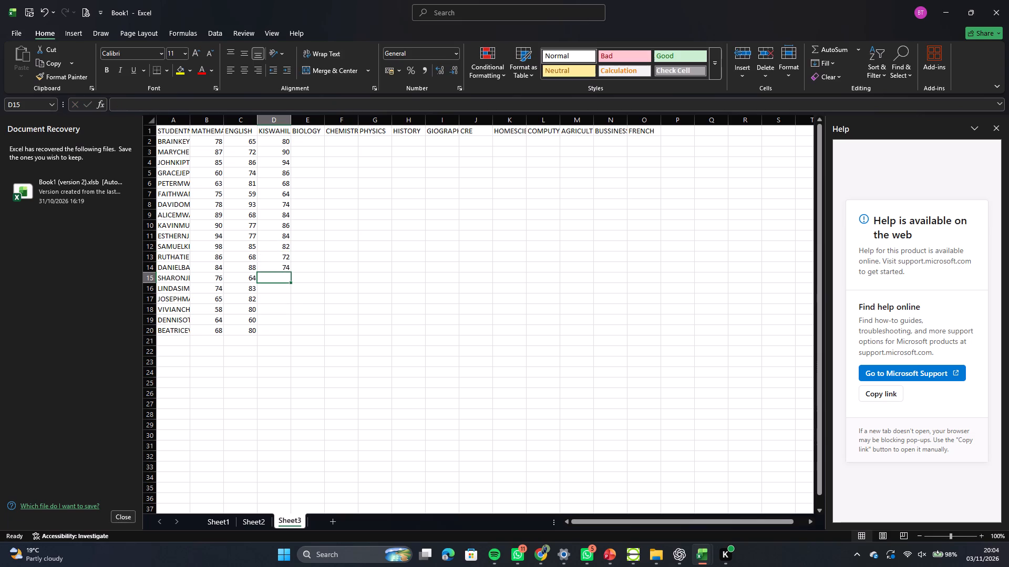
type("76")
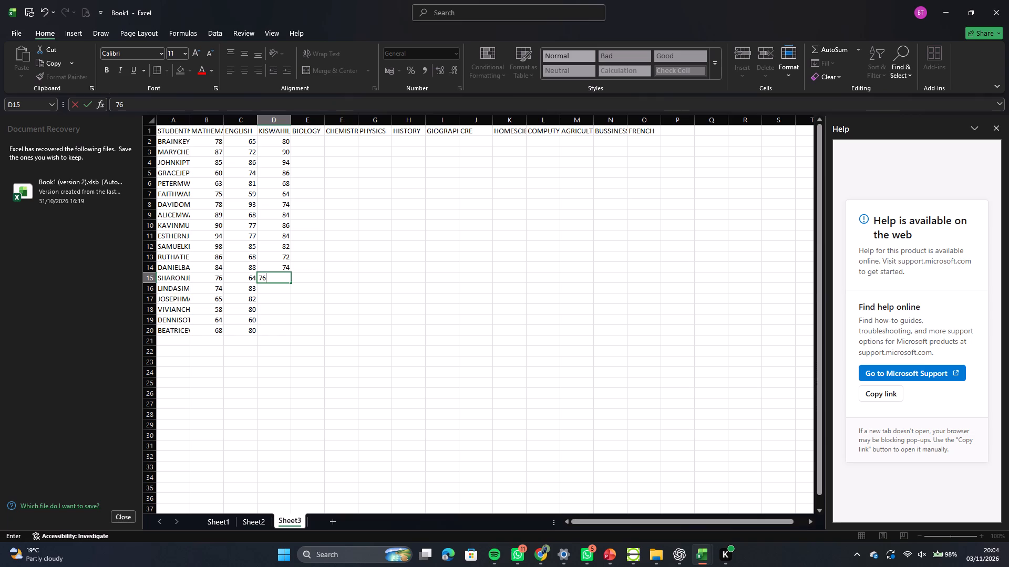
left_click(264, 290)
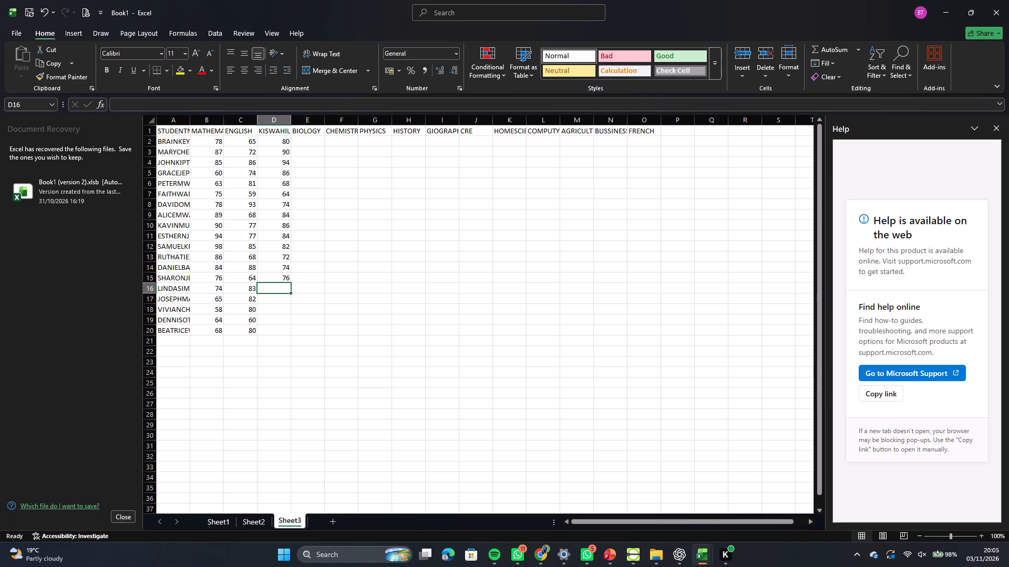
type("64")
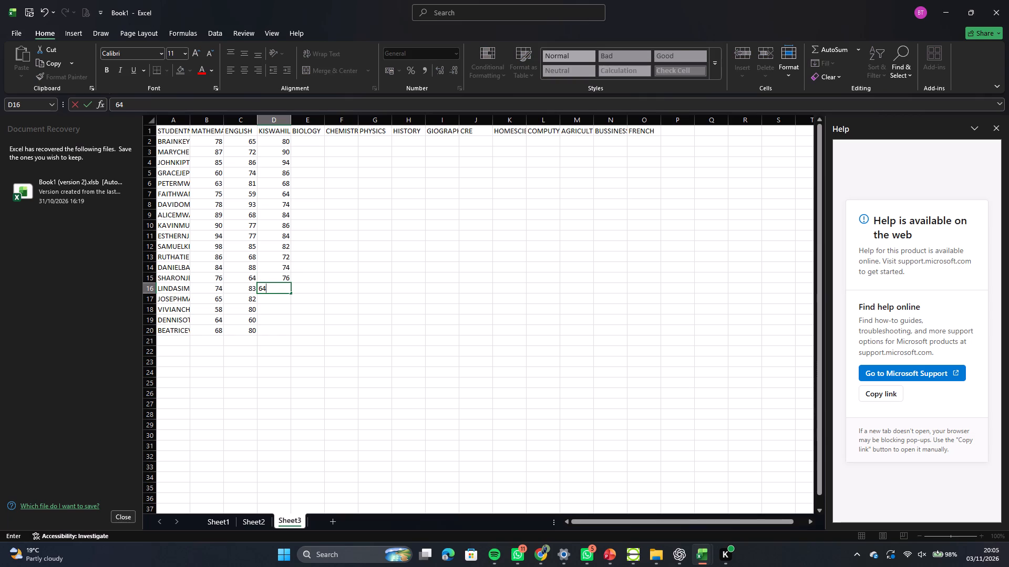
left_click(265, 299)
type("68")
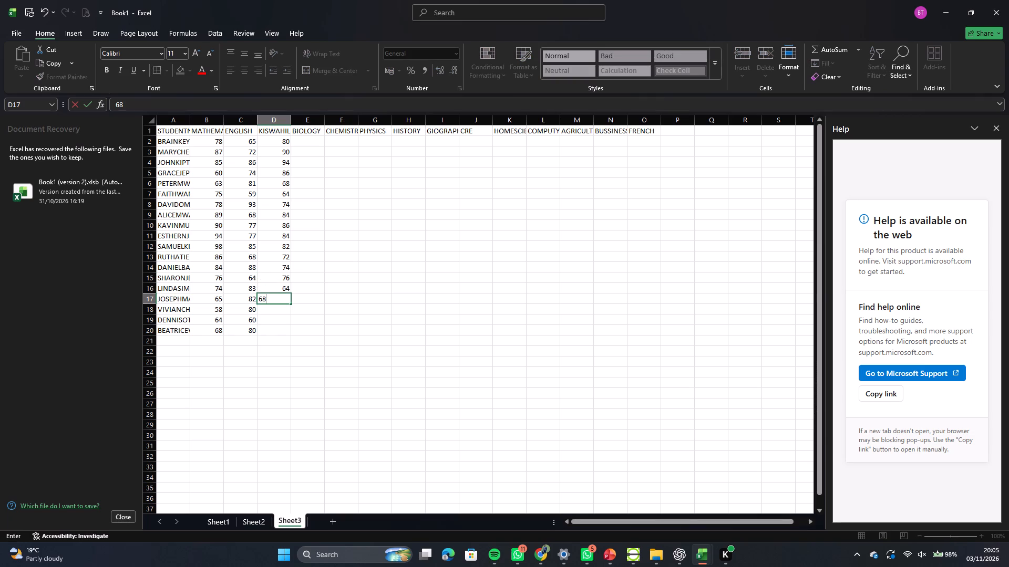
left_click(264, 303)
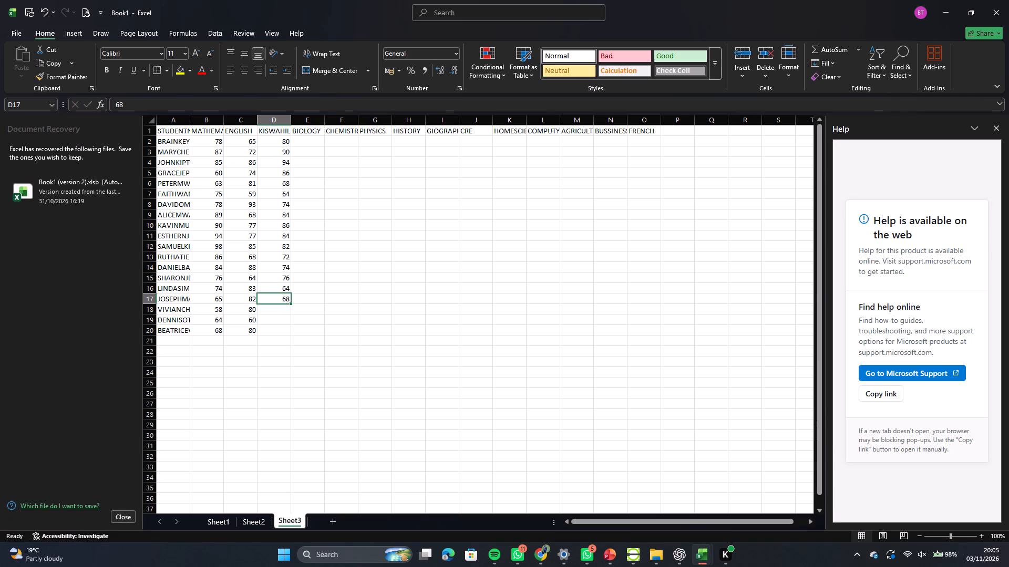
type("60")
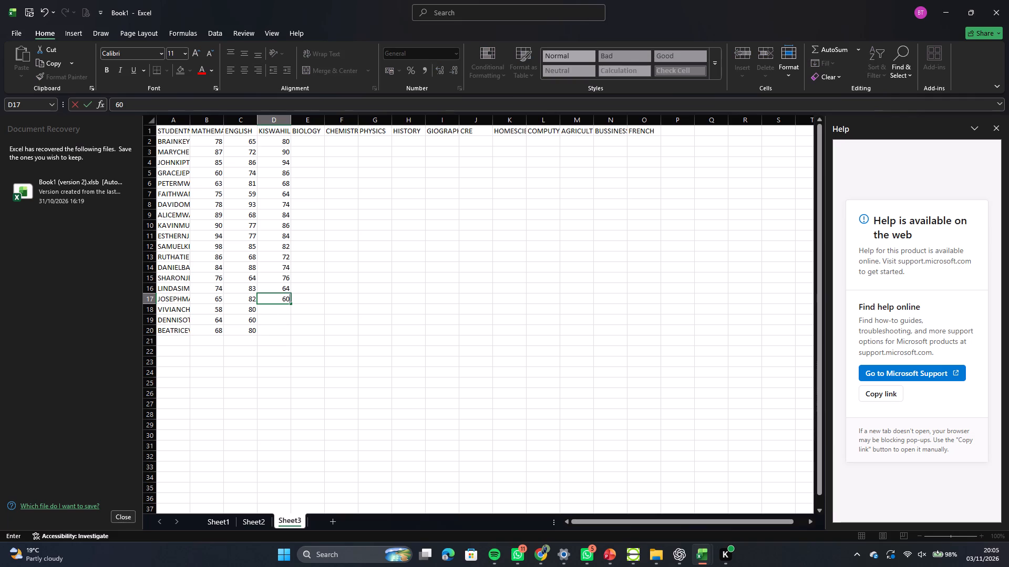
Enter the Kiswahili marks 94, 92 and 84 for the last three students in cells D18 to D20.
left_click(266, 308)
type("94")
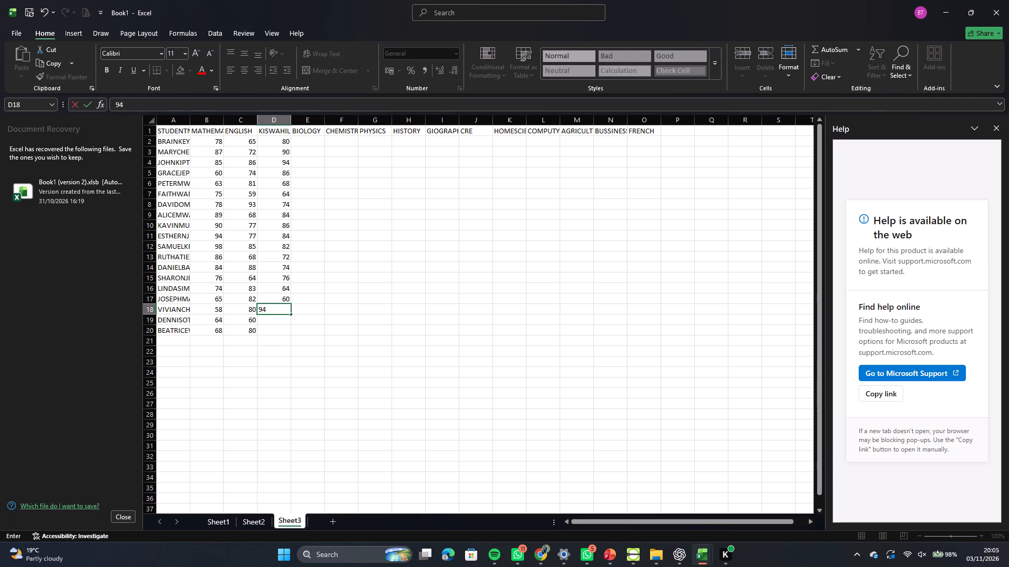
left_click(267, 318)
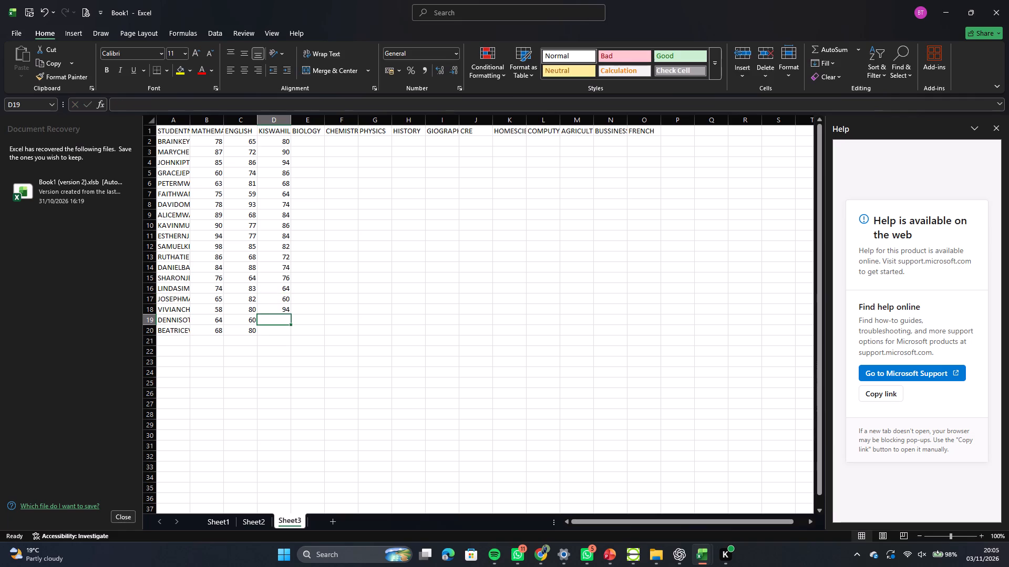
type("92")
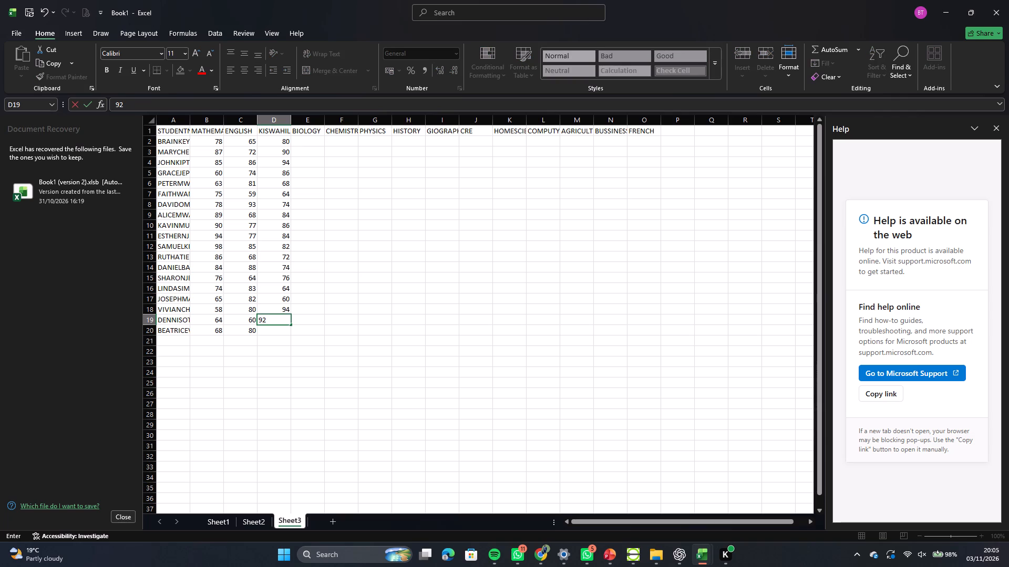
left_click(267, 325)
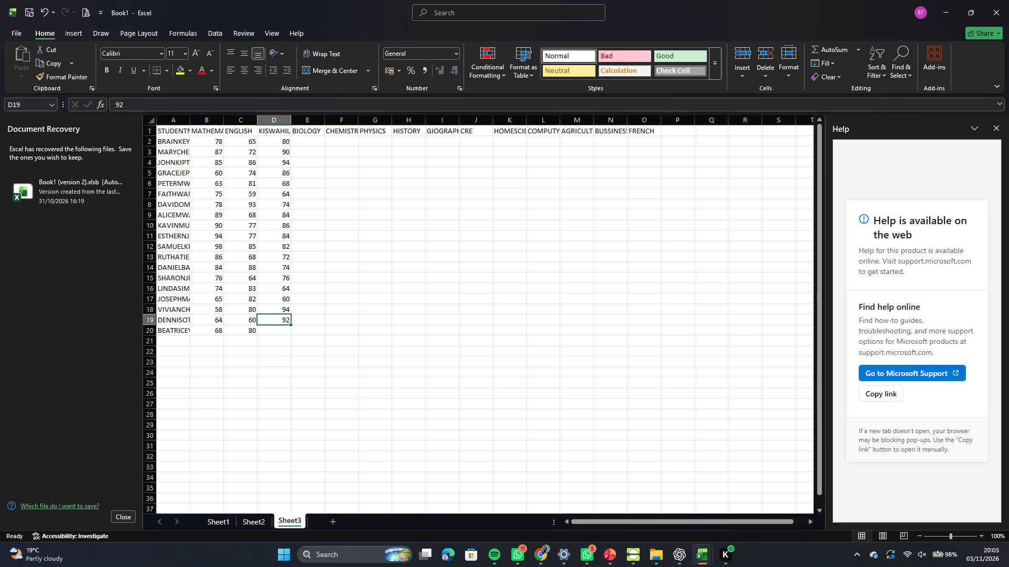
left_click(266, 335)
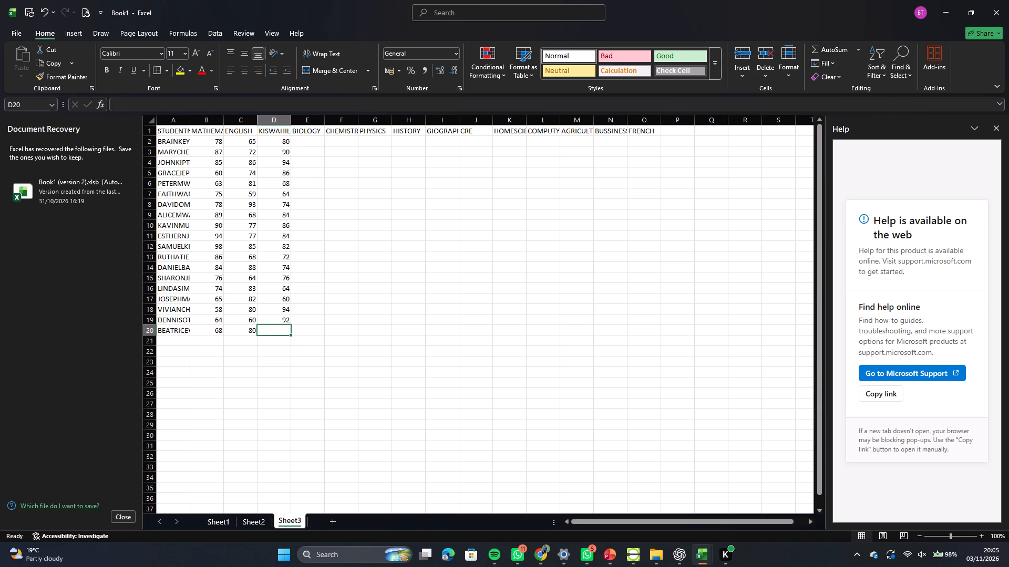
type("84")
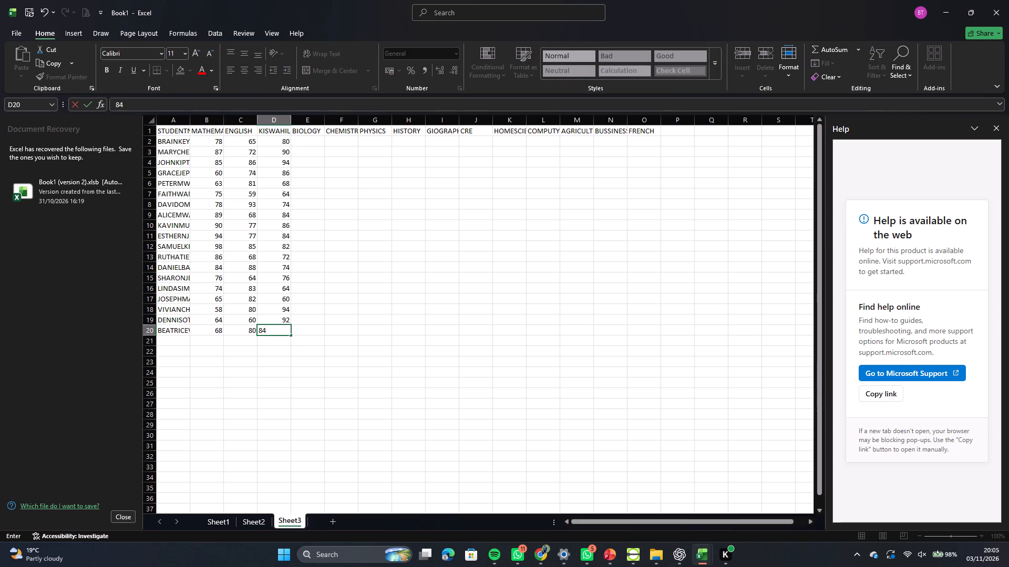
Enter the Biology marks 90, 96, 94 and 82 for the first four students in cells E2 to E5.
left_click(314, 142)
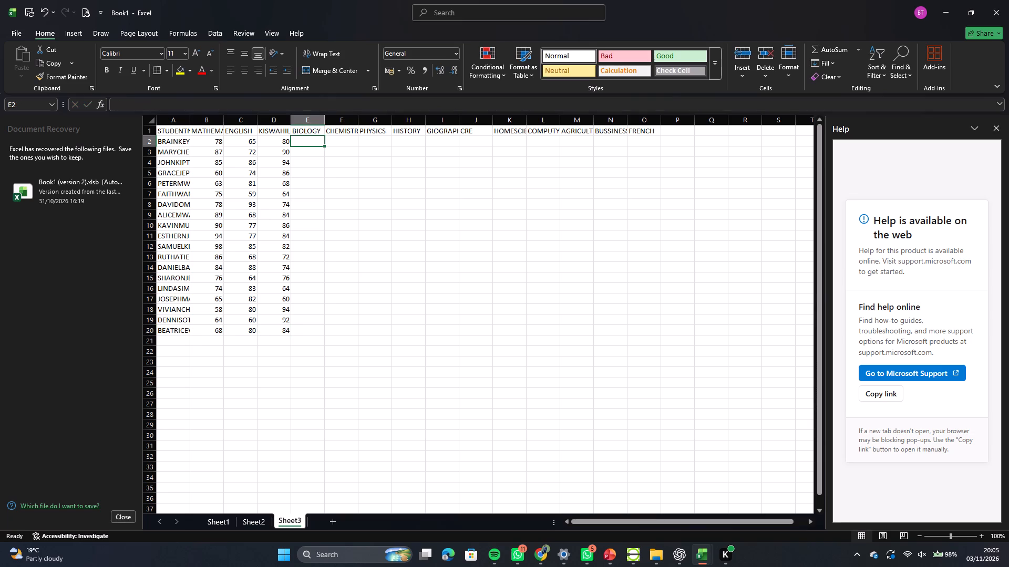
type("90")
left_click(313, 150)
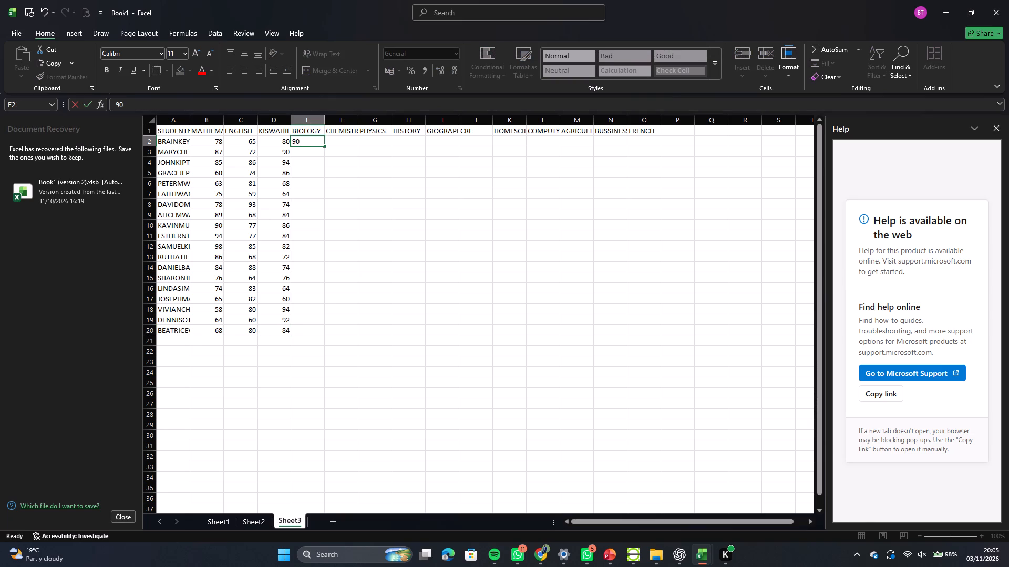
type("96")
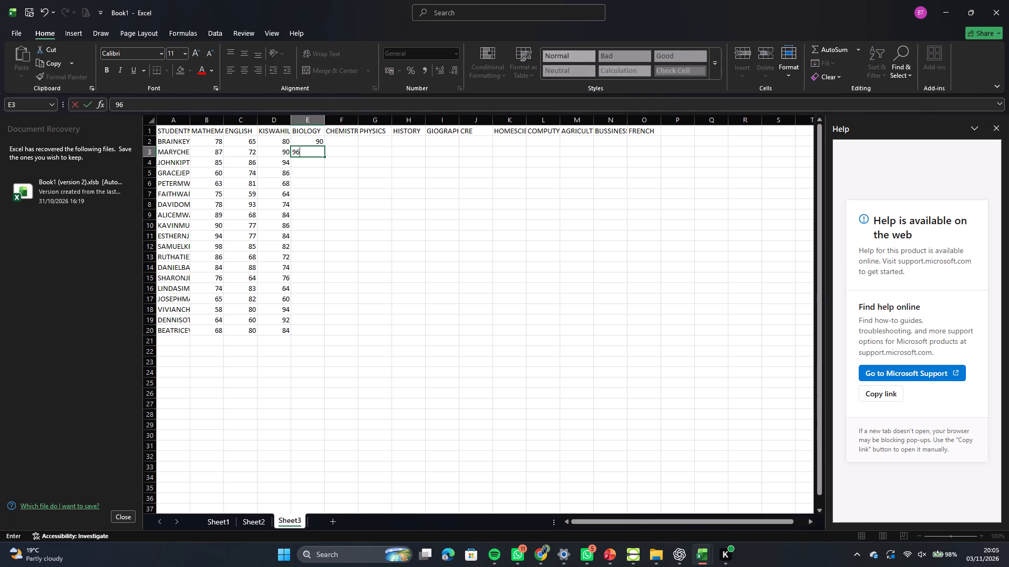
left_click(311, 161)
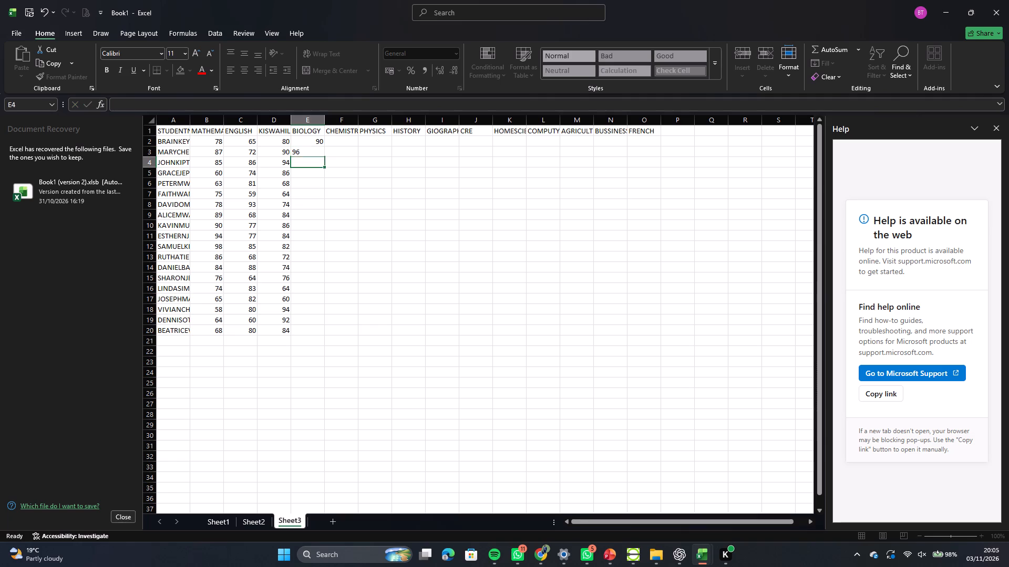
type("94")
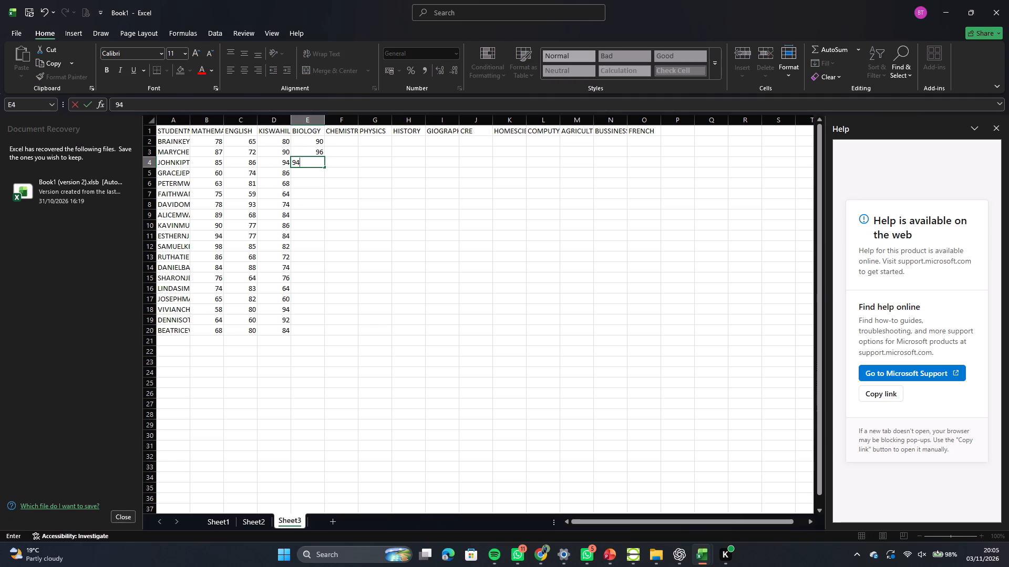
left_click(307, 170)
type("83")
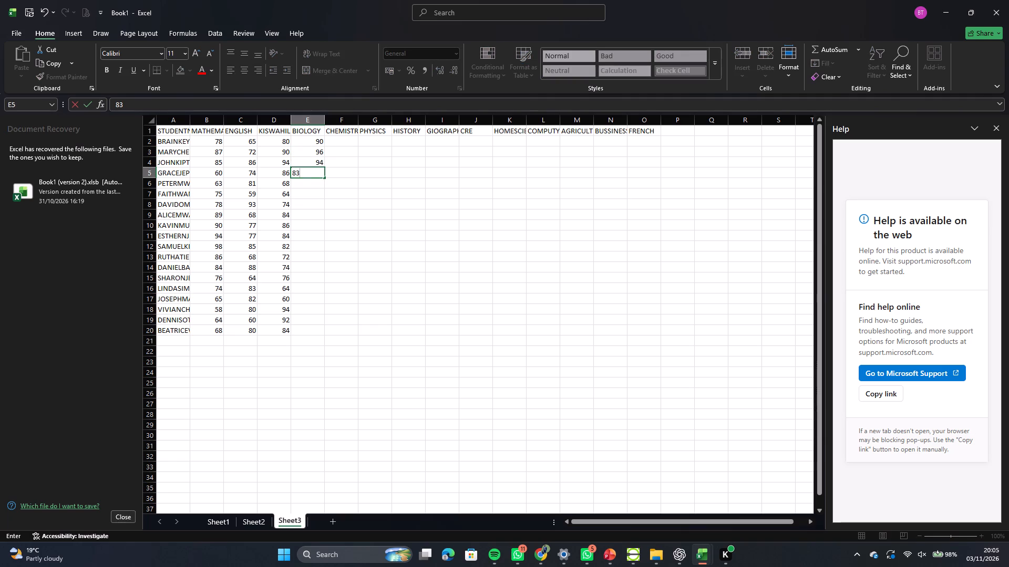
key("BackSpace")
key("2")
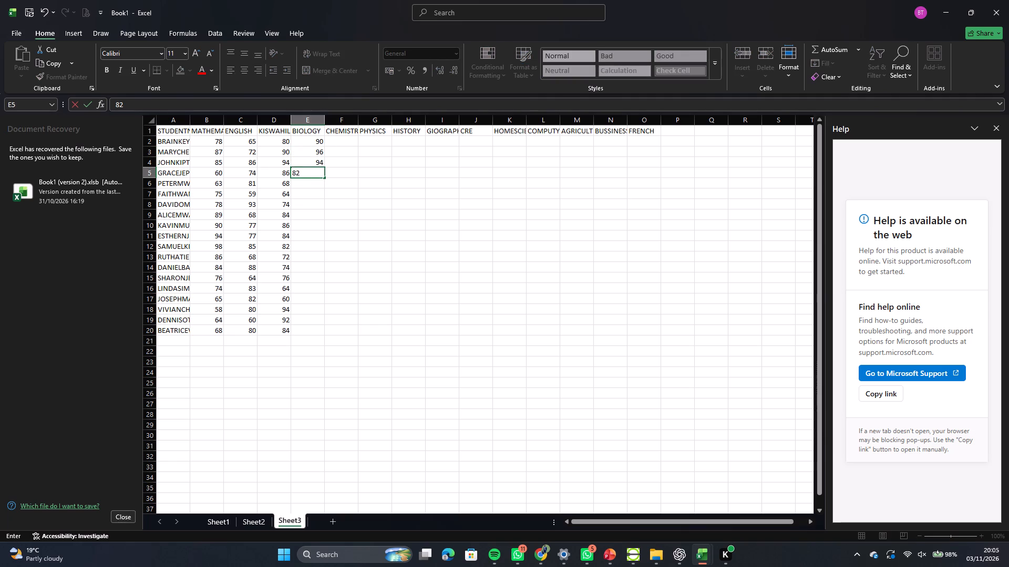
Enter the Biology marks 80, 84, 82 and 80 for the fifth to eighth students in cells E6 to E9.
left_click(309, 182)
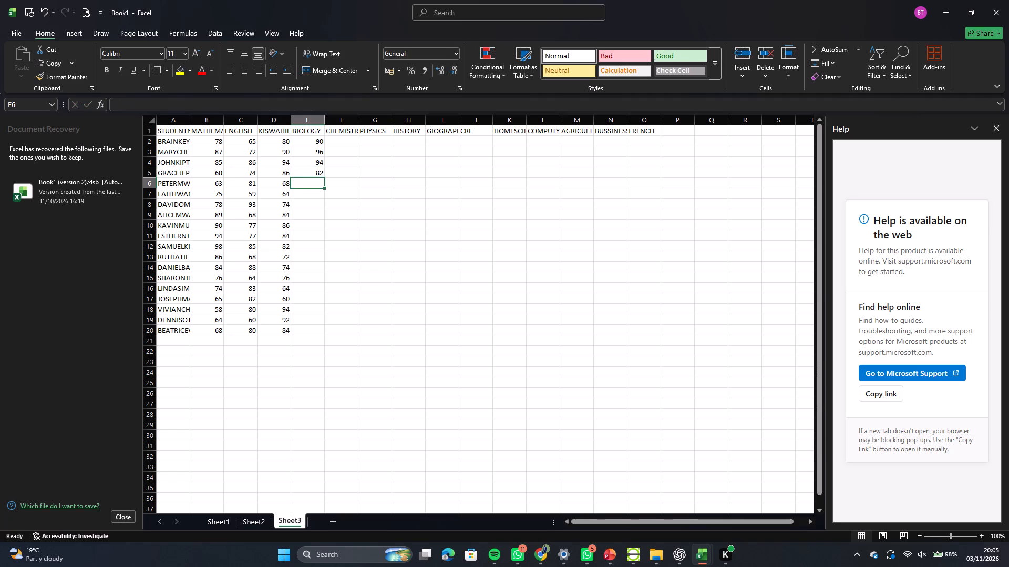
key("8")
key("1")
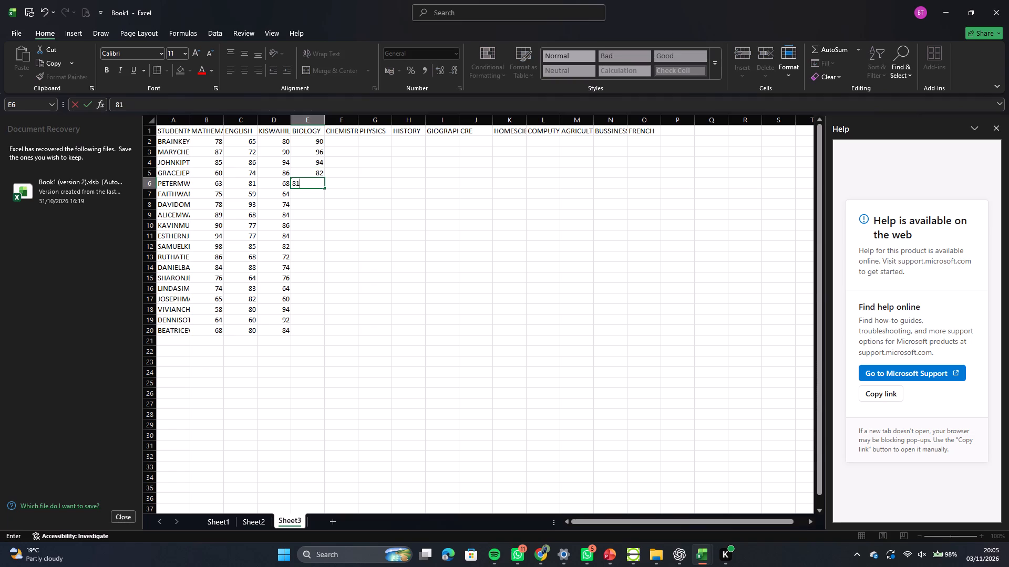
key("BackSpace")
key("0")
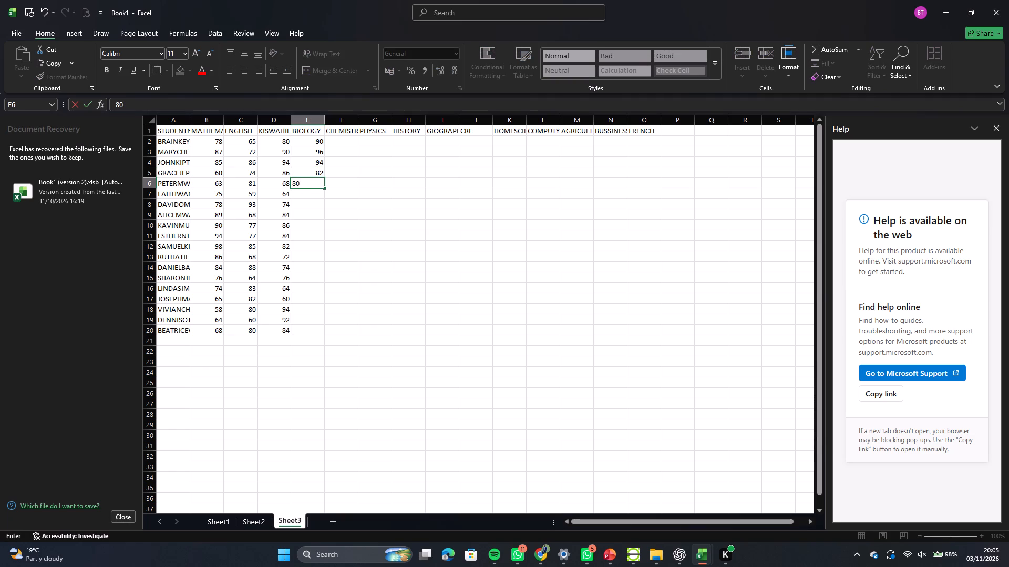
left_click(308, 194)
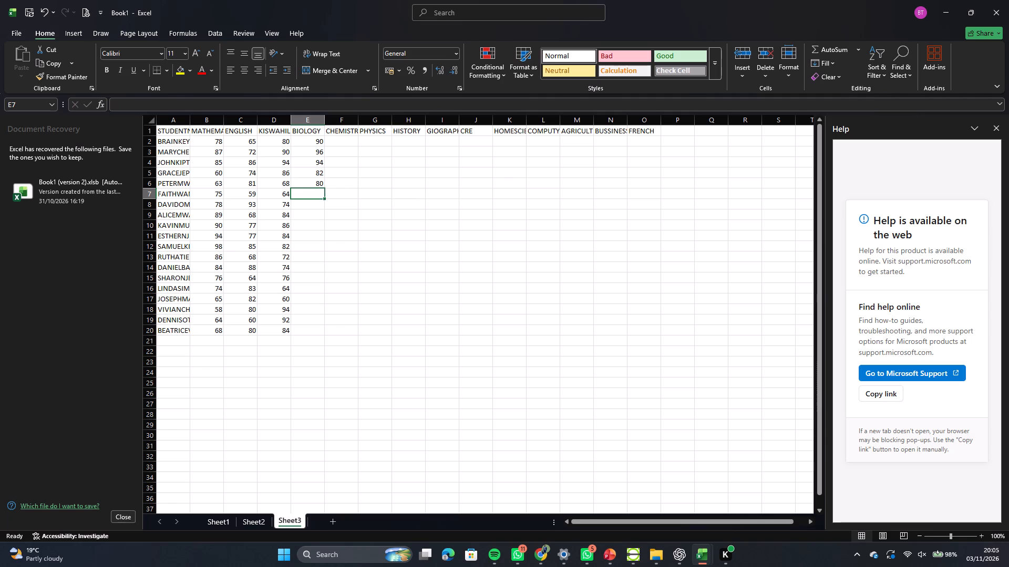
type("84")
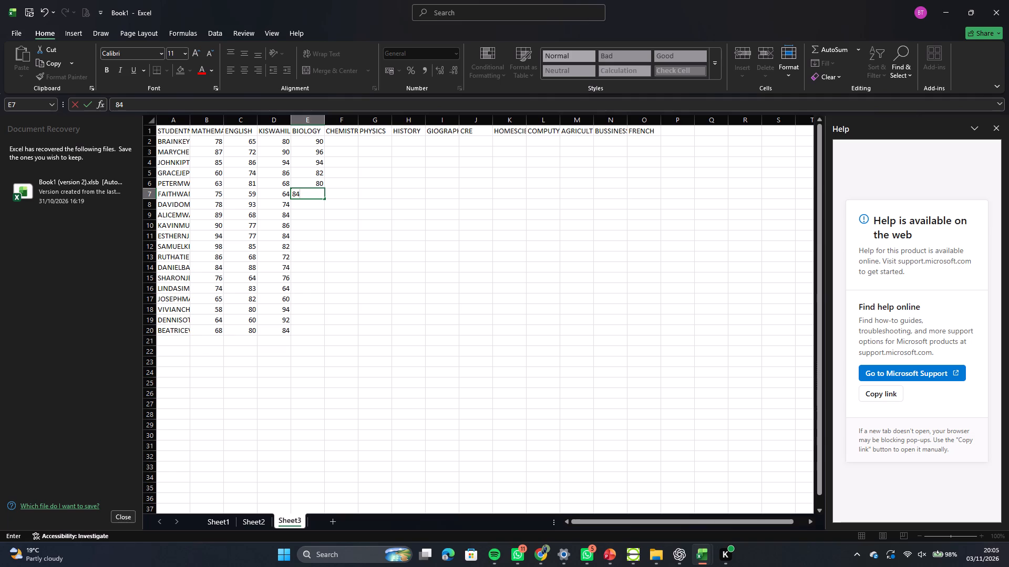
left_click(308, 204)
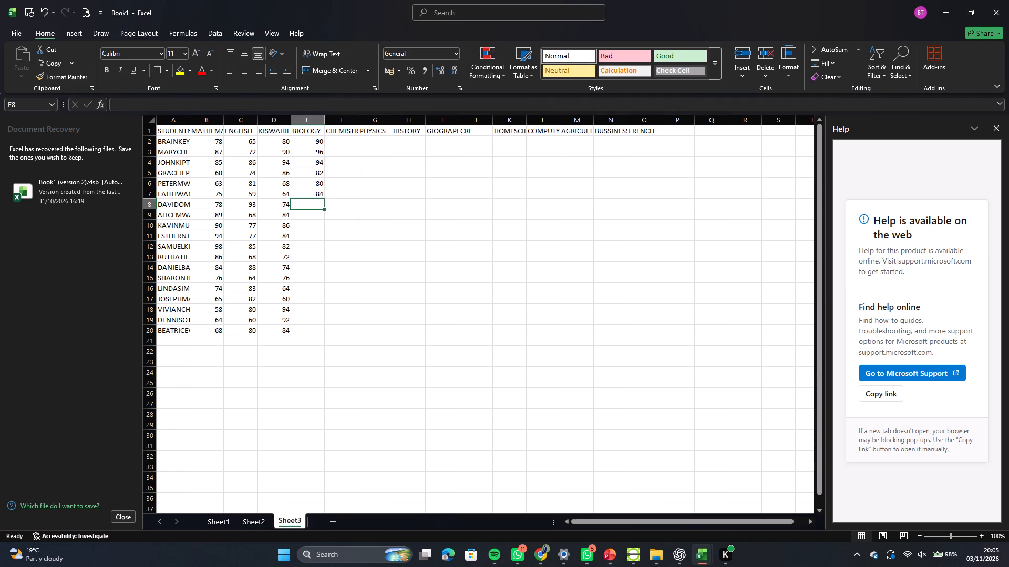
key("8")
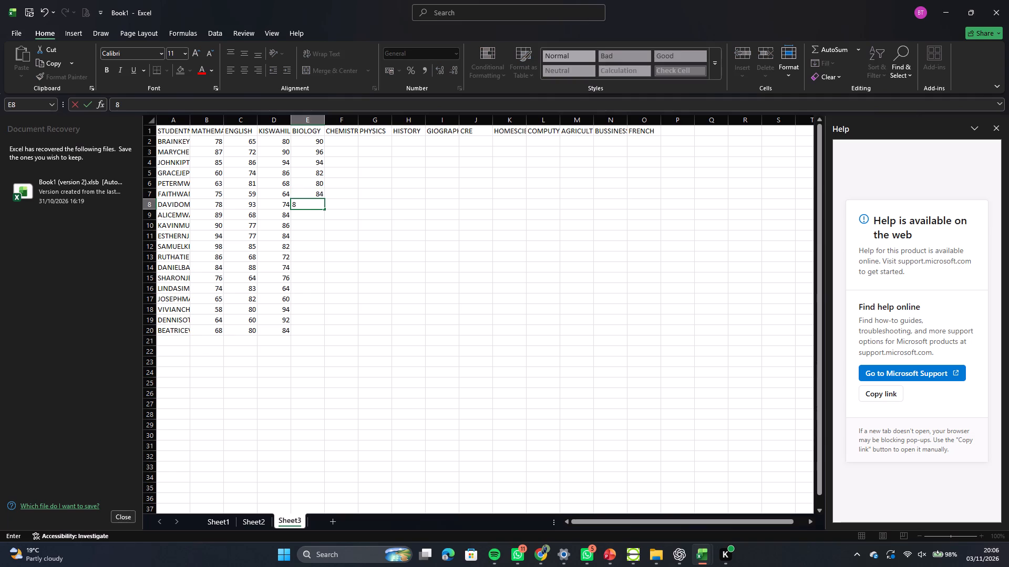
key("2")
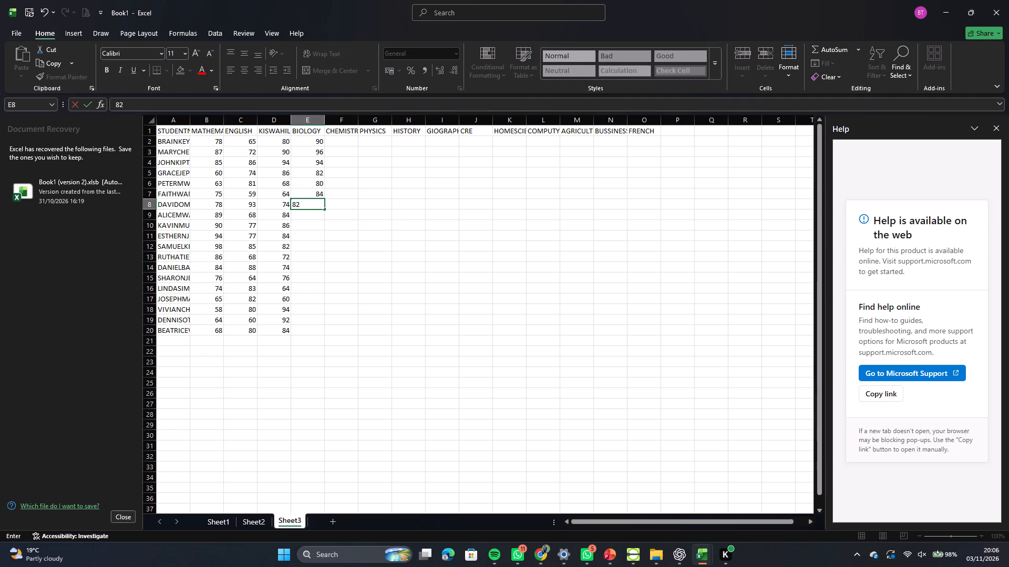
left_click(309, 215)
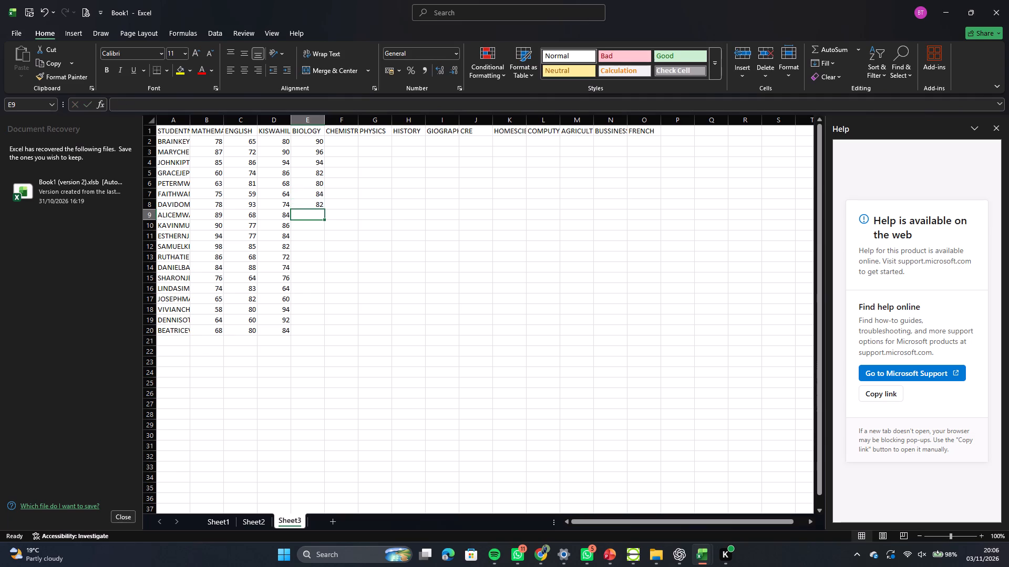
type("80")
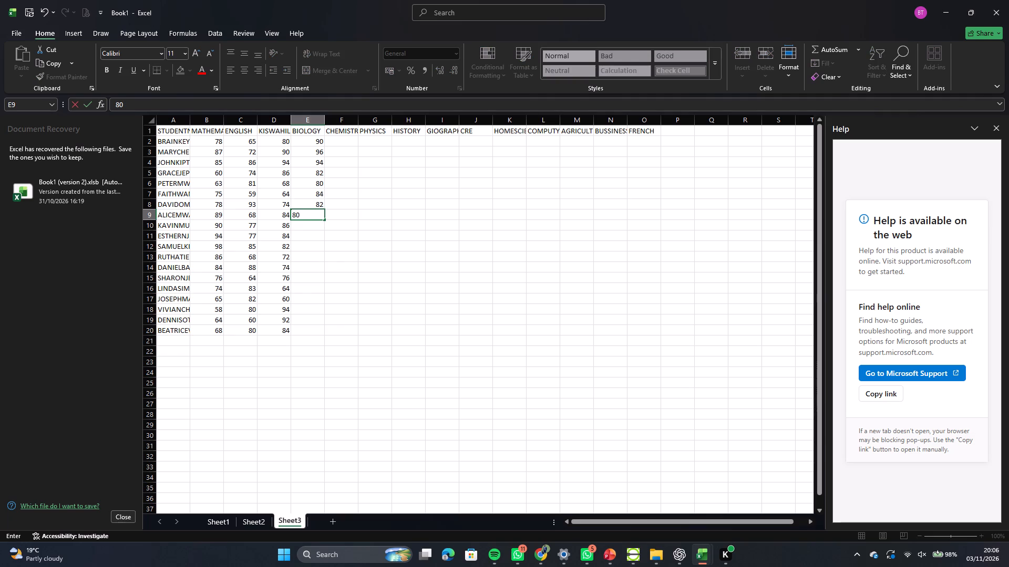
Enter the Biology marks 76, 74, 64 and 62 for the ninth to twelfth students in cells E10 to E13.
left_click(309, 226)
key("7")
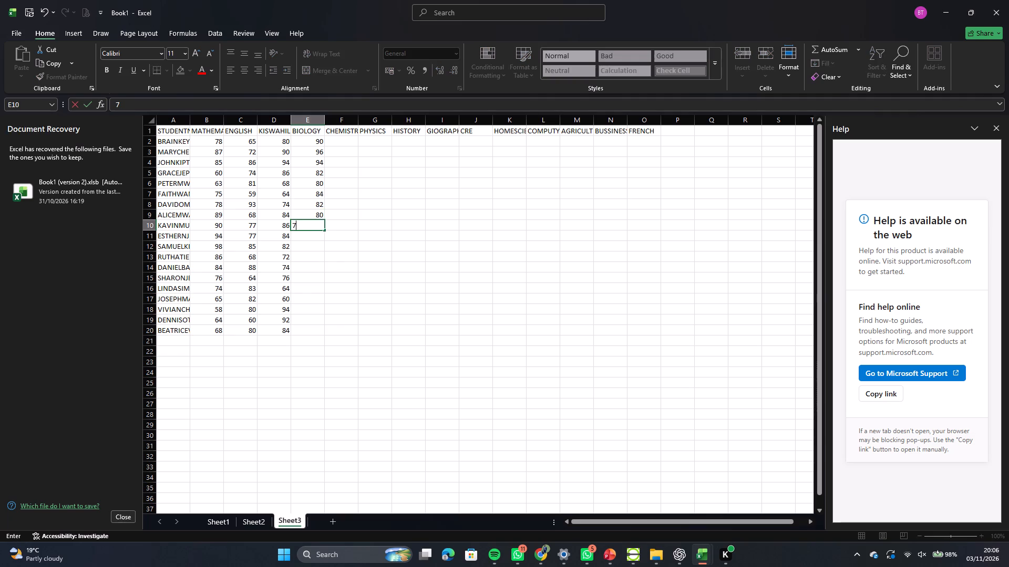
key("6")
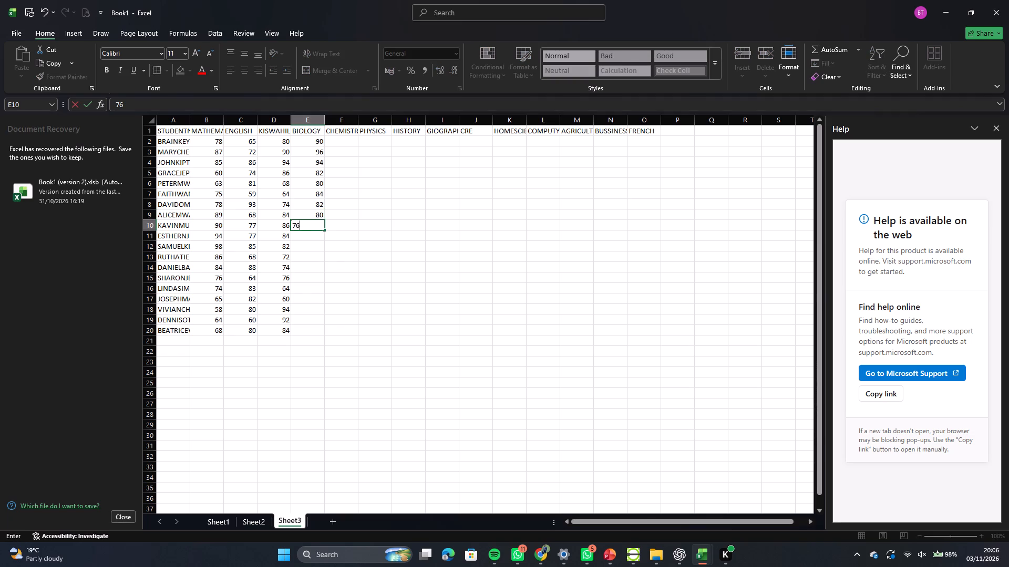
left_click(308, 235)
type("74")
left_click(305, 249)
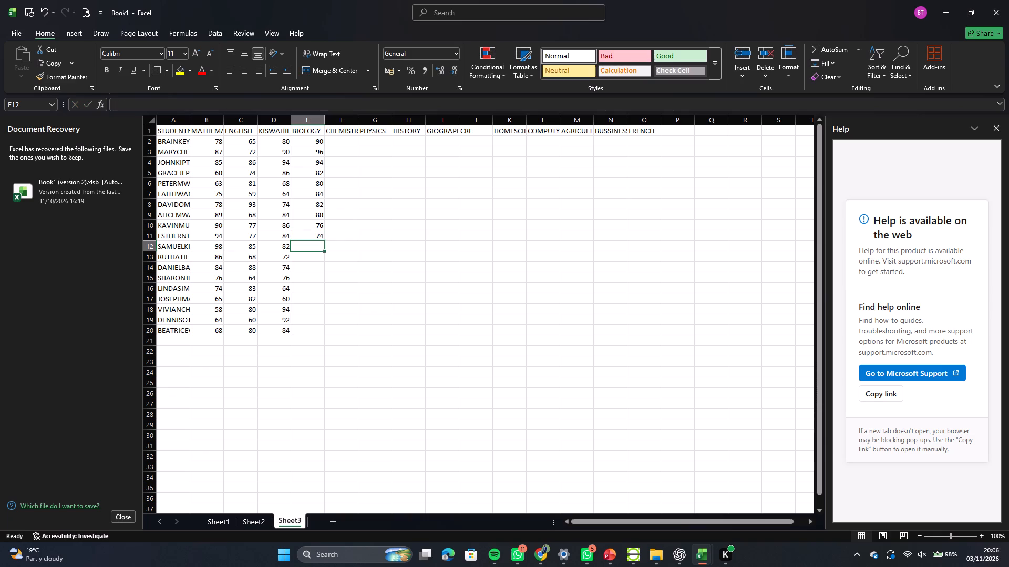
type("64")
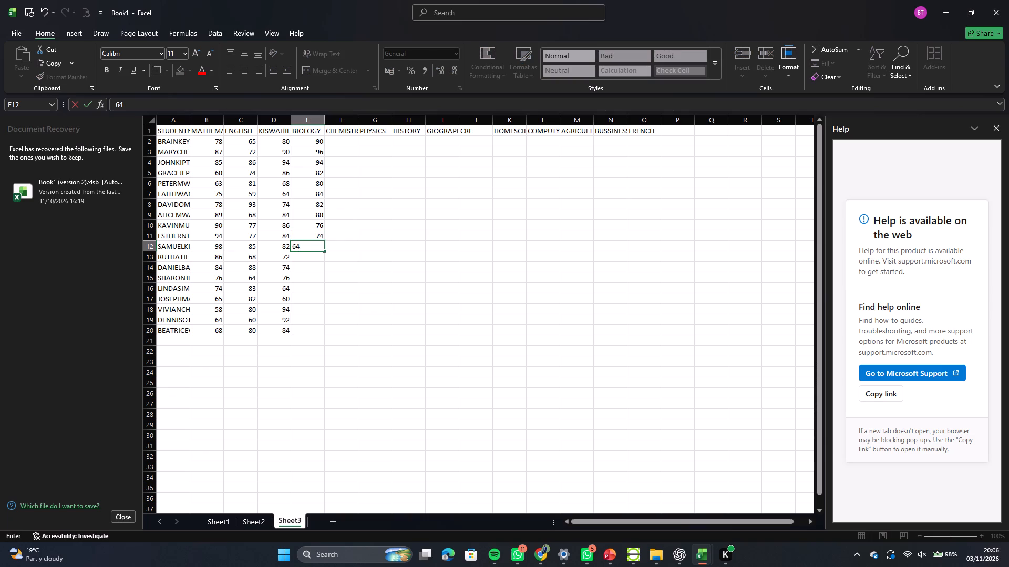
left_click(305, 258)
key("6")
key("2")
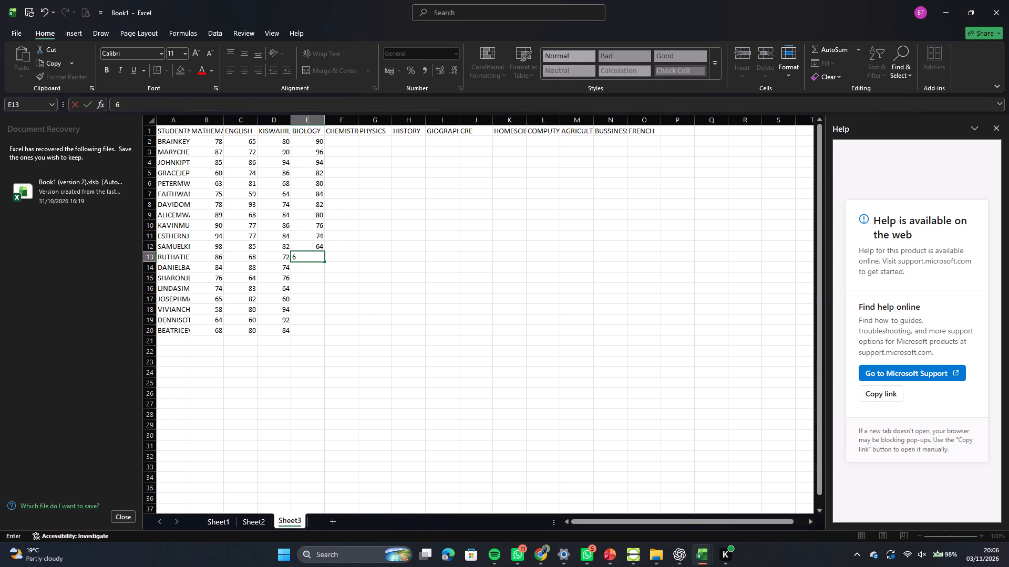
Enter the Biology marks 70, 72, 68 and 60 for the thirteenth to sixteenth students in cells E14 to E17.
left_click(305, 268)
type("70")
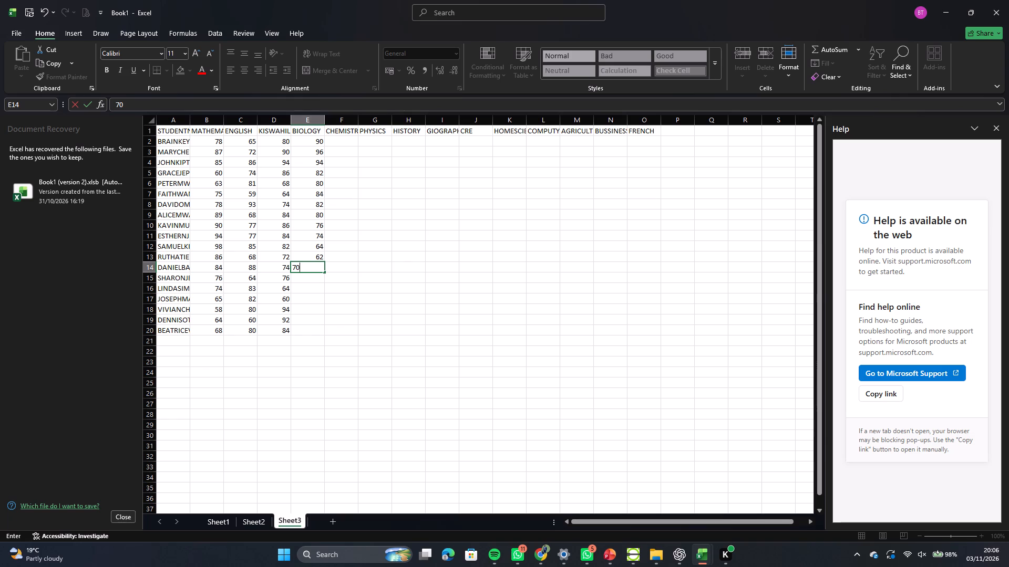
left_click(308, 279)
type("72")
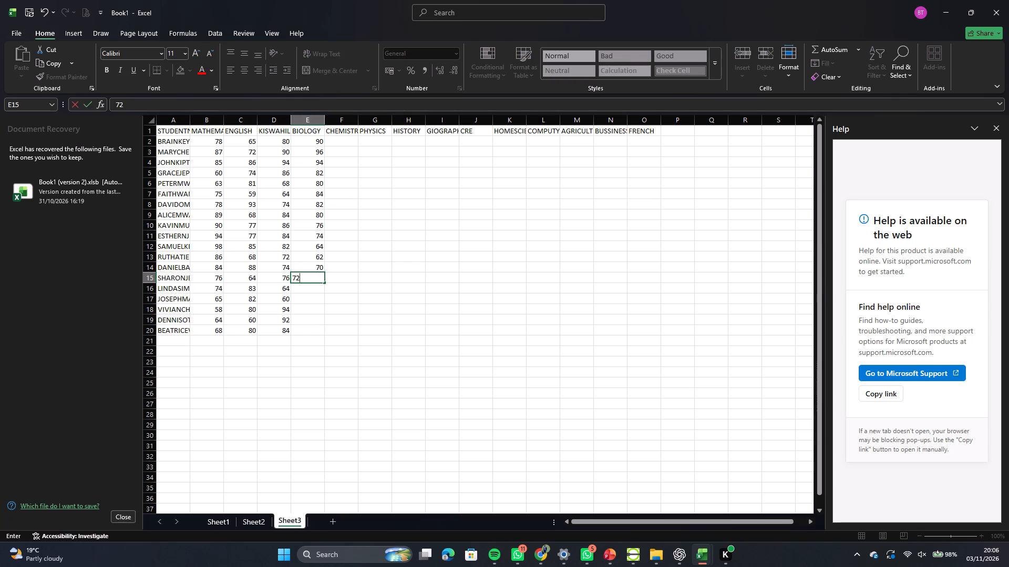
left_click(308, 290)
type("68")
left_click(308, 297)
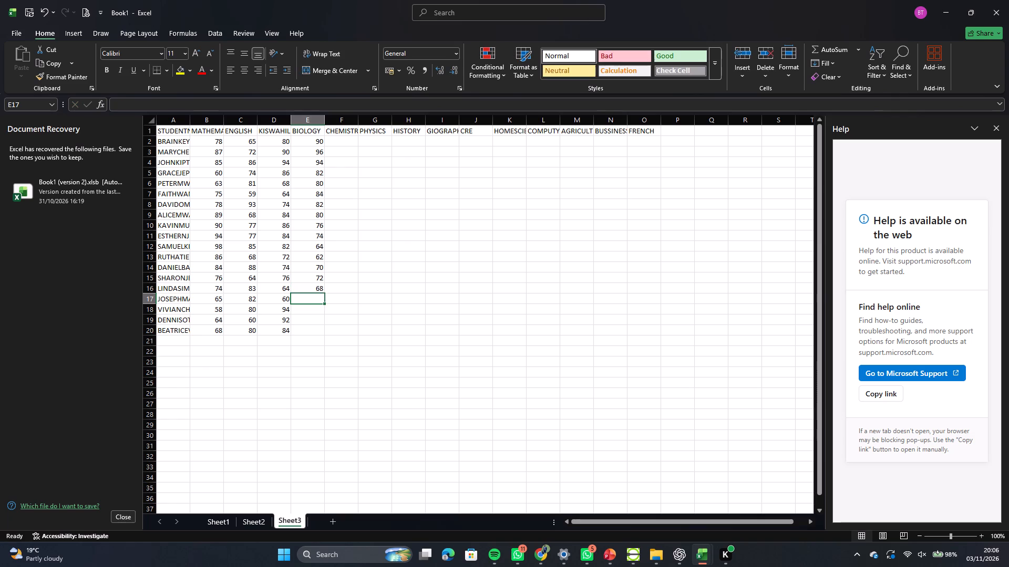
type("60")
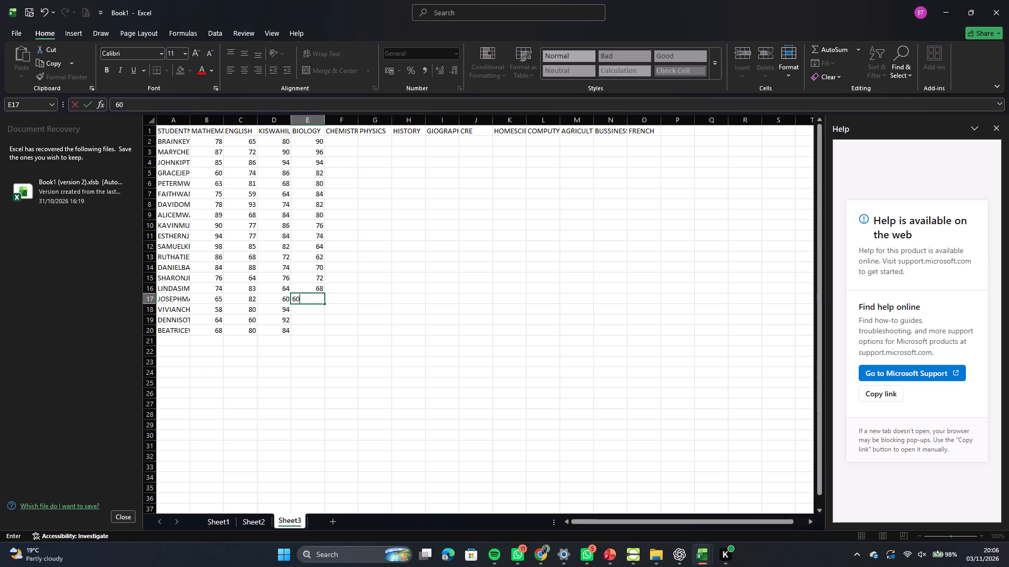
Enter the Biology marks 62, 58 and 50 for the last three students in cells E18 to E20.
left_click(308, 309)
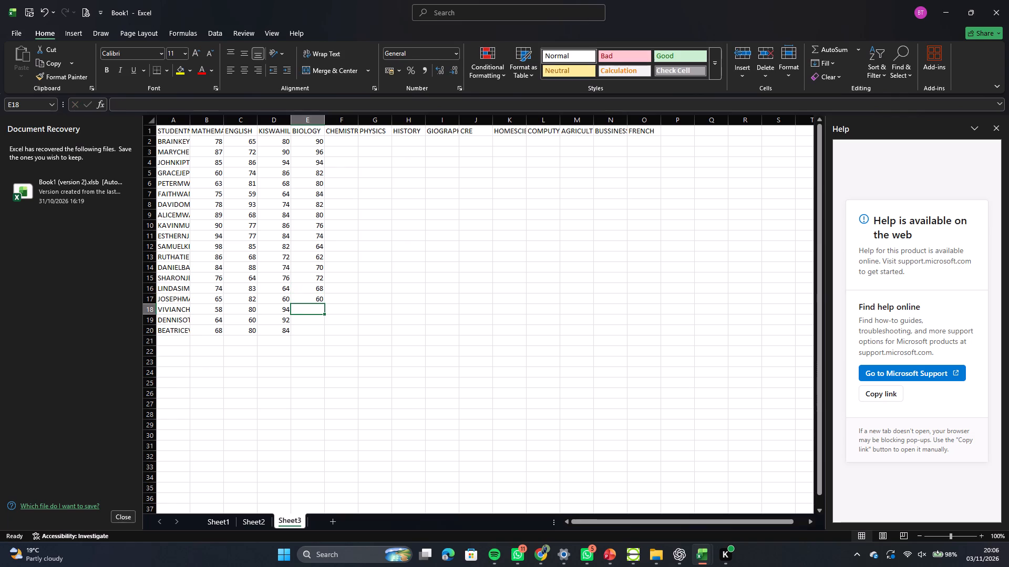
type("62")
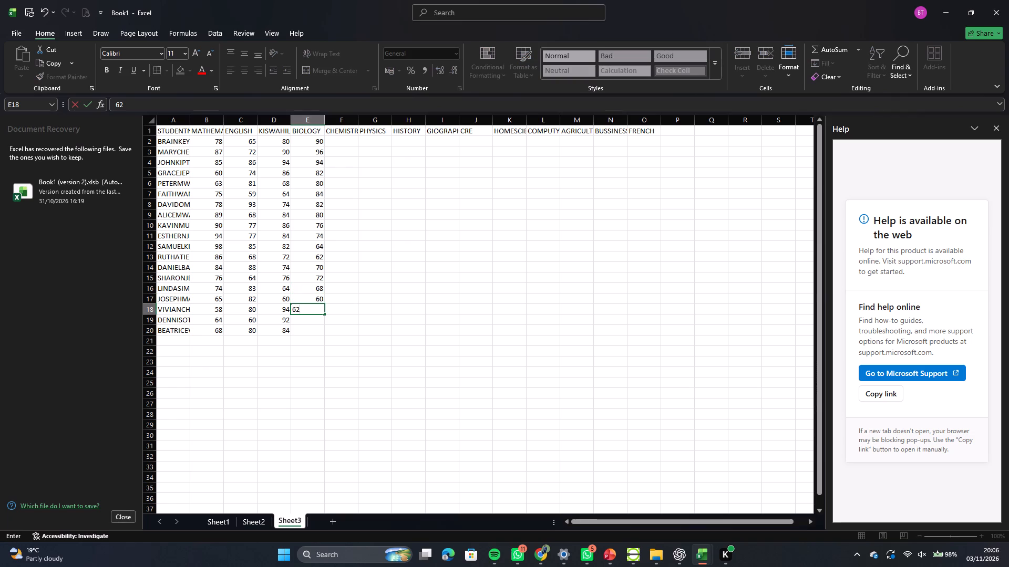
left_click(309, 320)
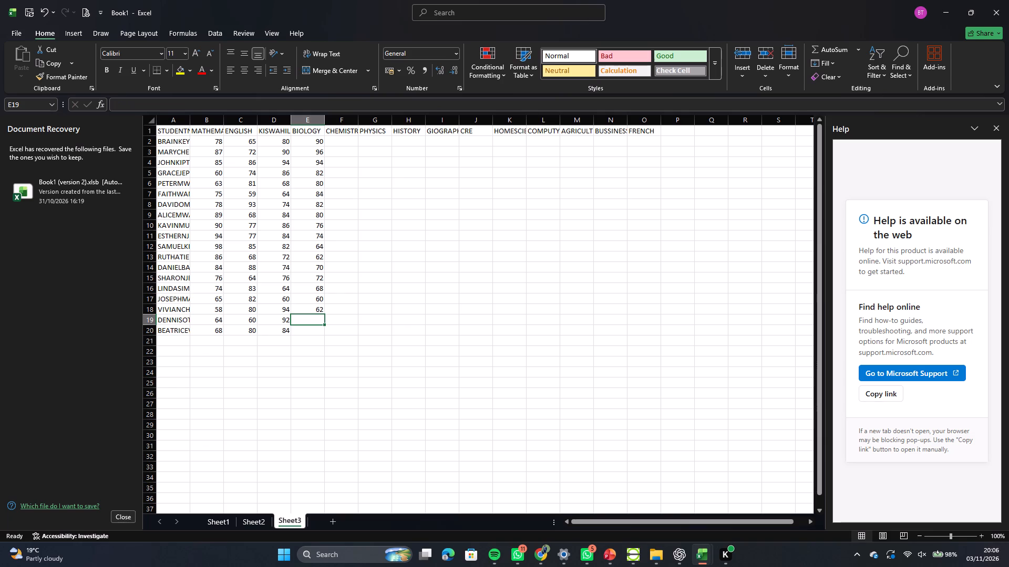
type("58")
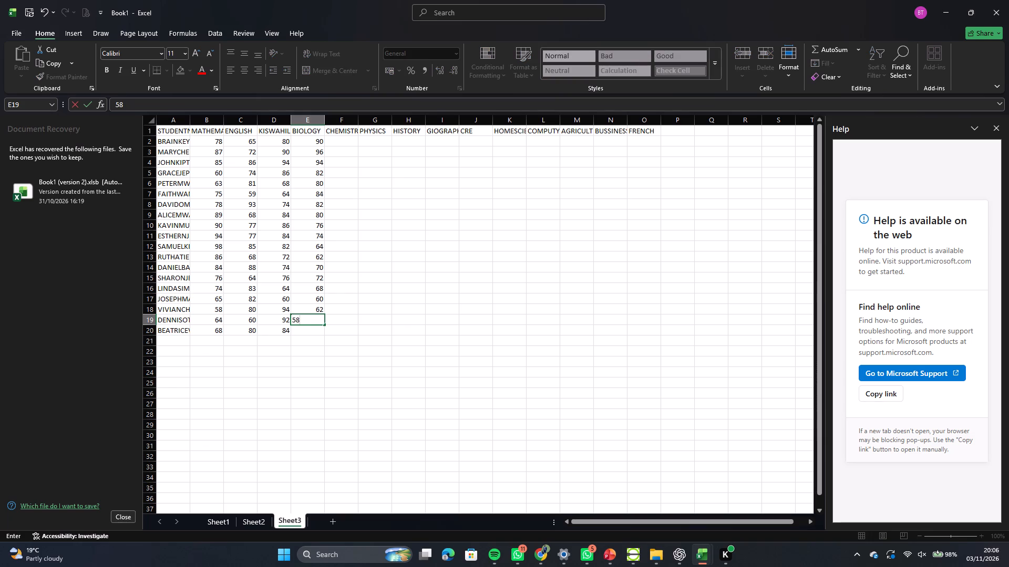
left_click(312, 334)
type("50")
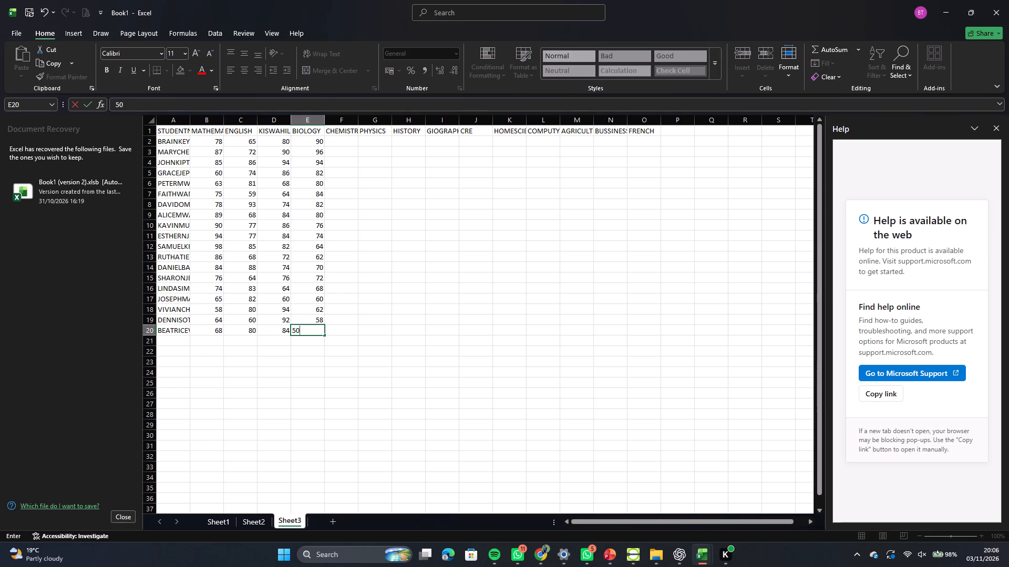
Enter the Chemistry marks 68, 64, 60 and 80 for the first four students in cells F2 to F5.
left_click(347, 139)
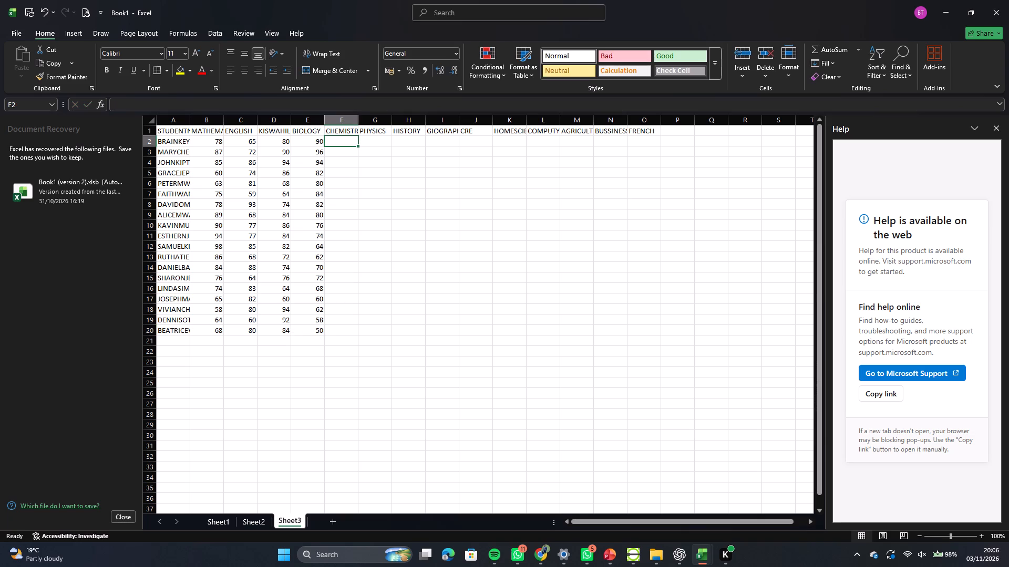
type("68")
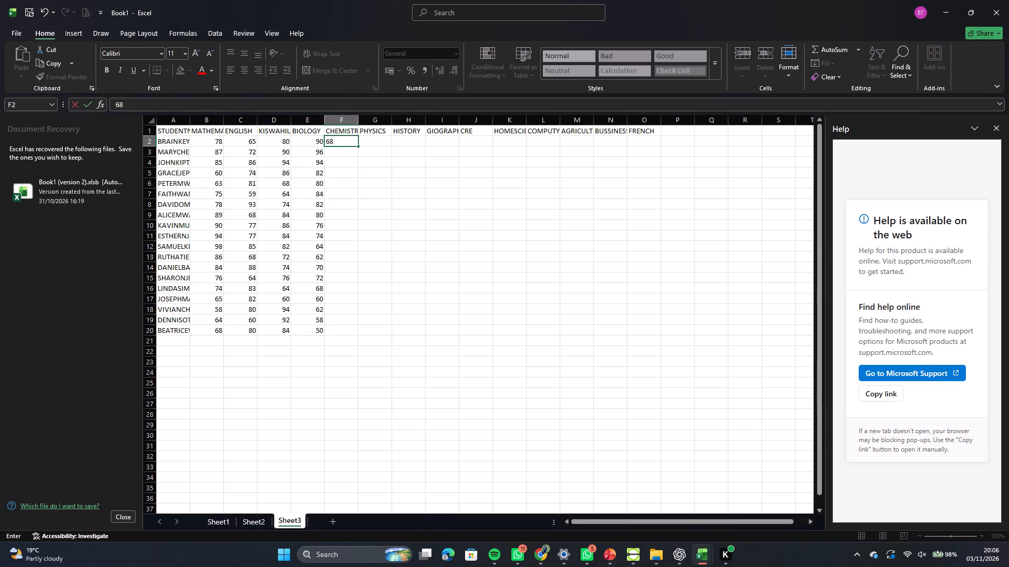
left_click(345, 151)
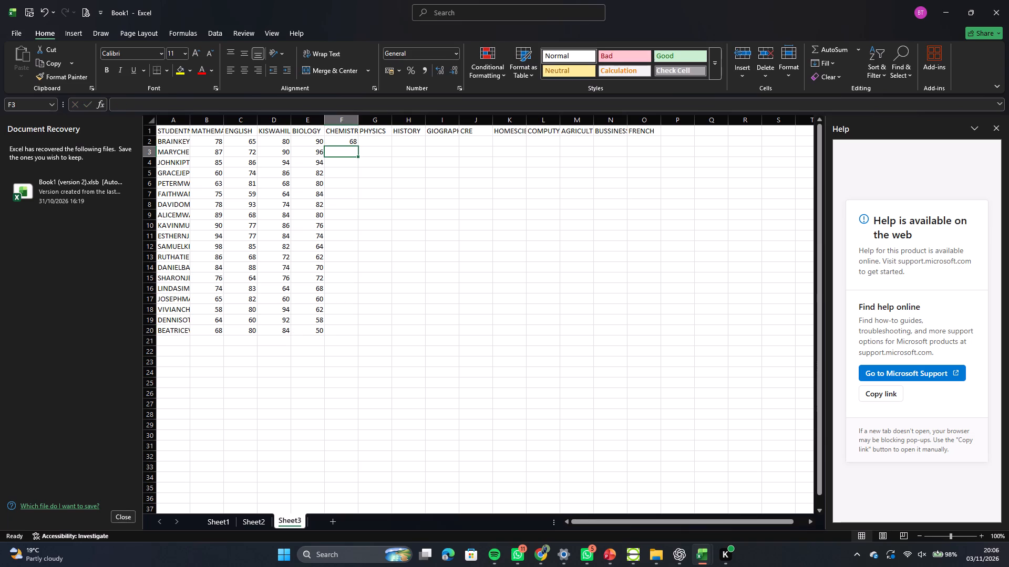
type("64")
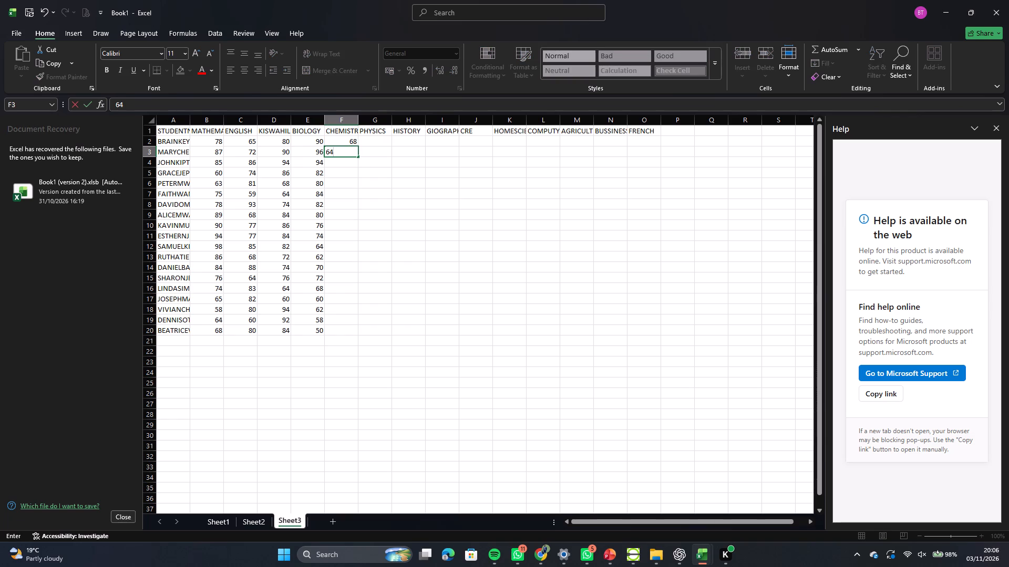
left_click(344, 165)
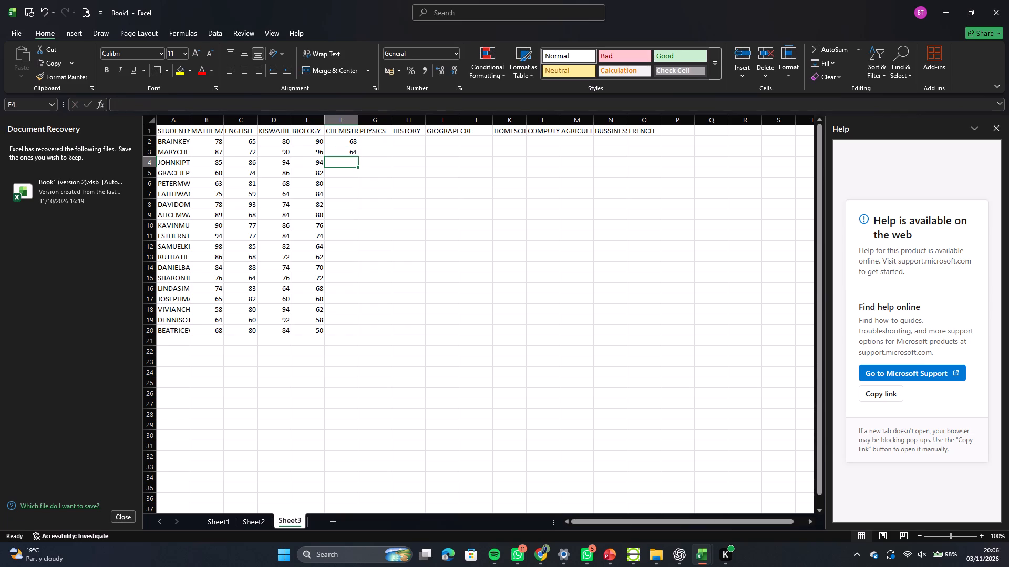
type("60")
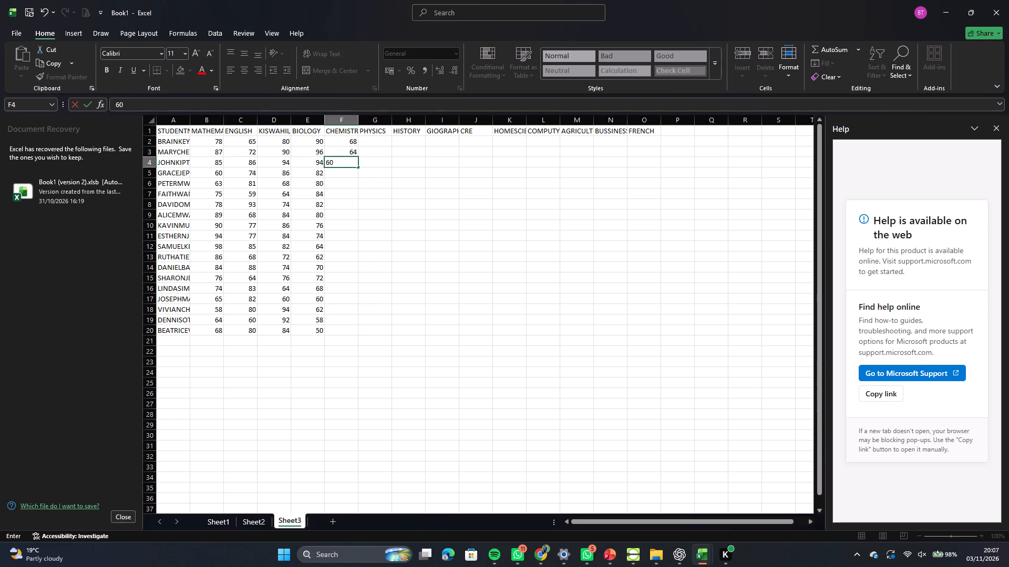
left_click(345, 174)
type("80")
Enter the Chemistry marks 84, 86, 88 and 88 for the fifth to eighth students in cells F6 to F9.
left_click(344, 183)
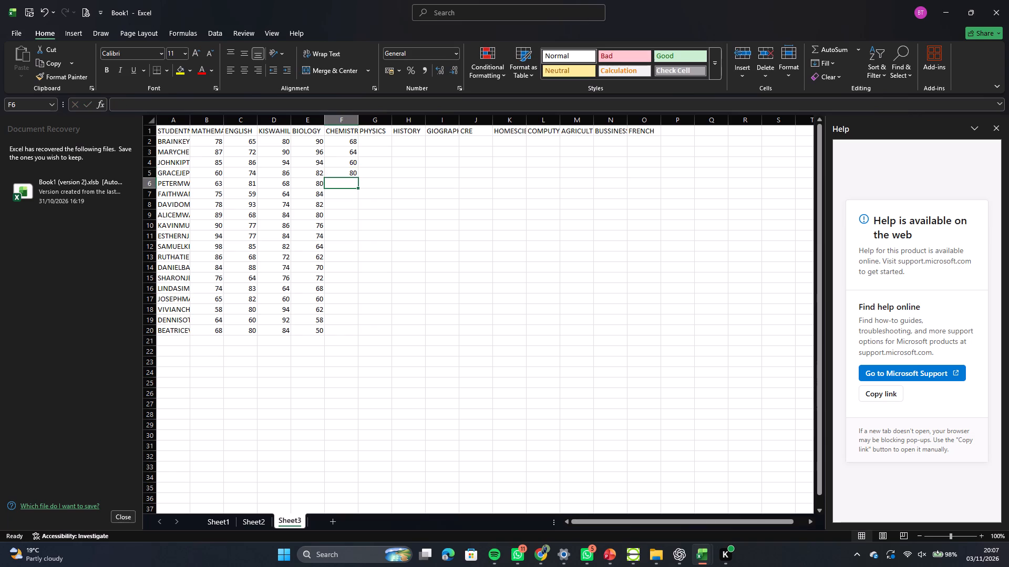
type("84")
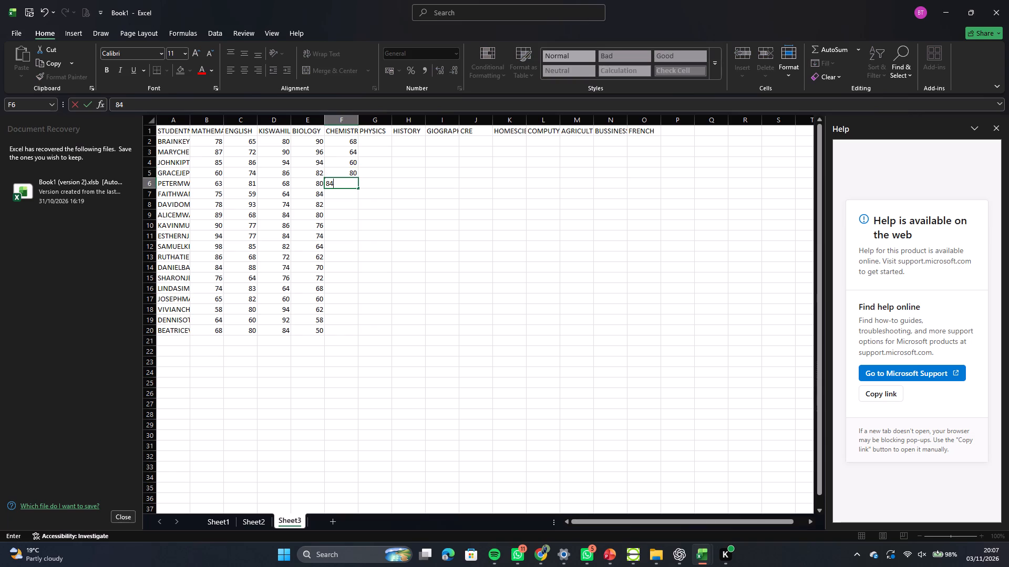
left_click(343, 194)
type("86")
left_click(342, 204)
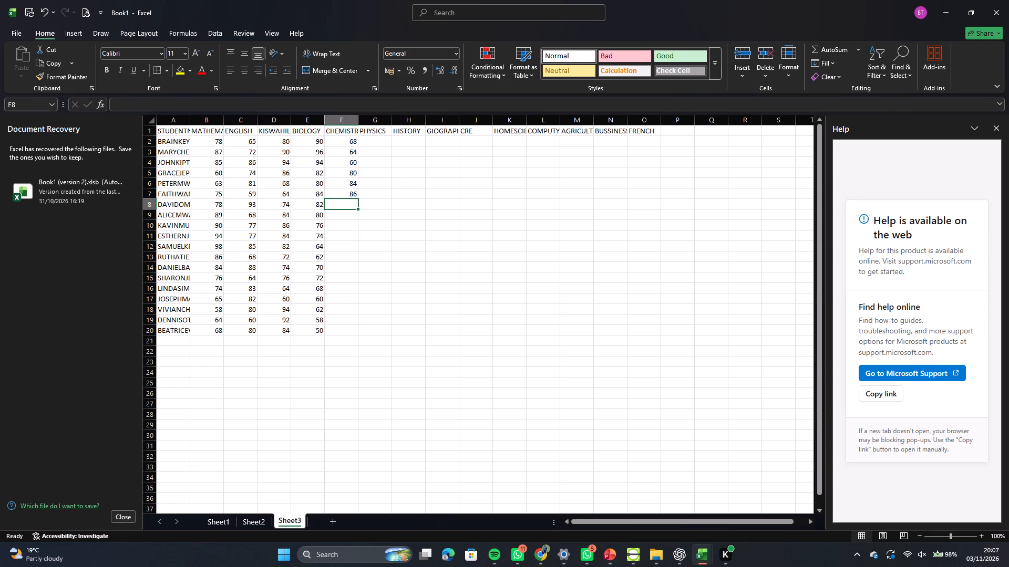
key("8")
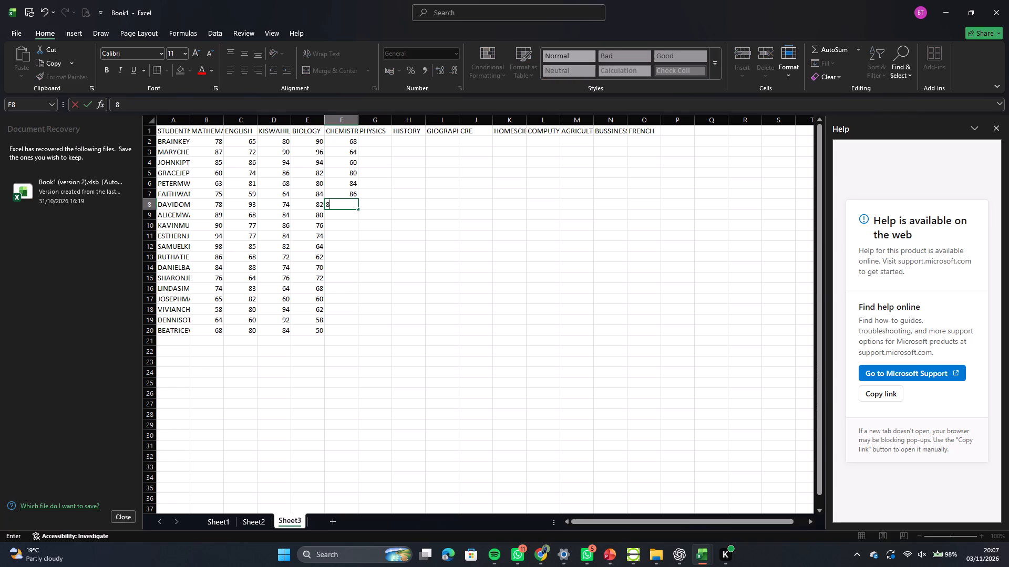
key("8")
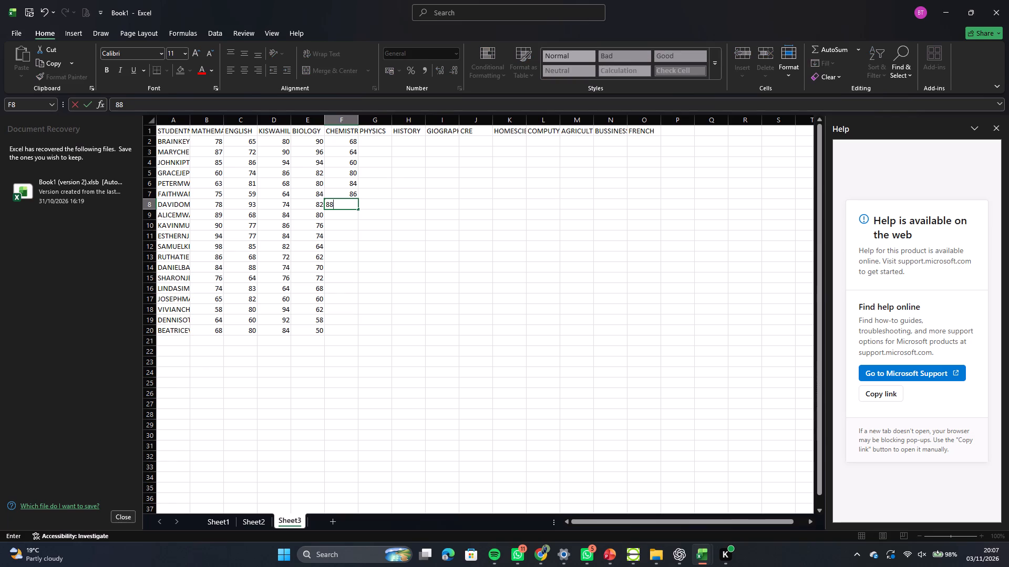
left_click(342, 212)
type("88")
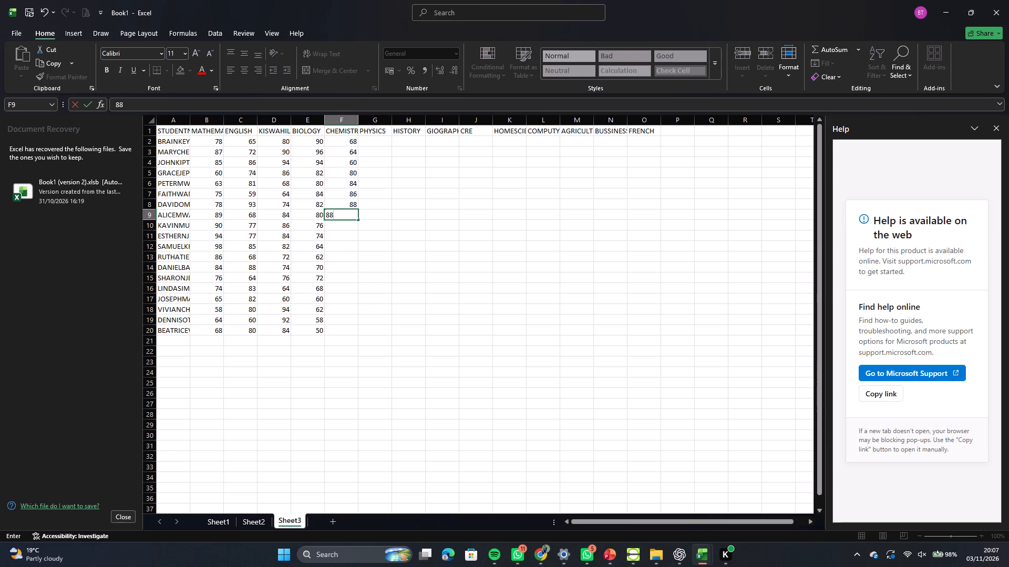
Enter the Chemistry marks 84, 58, 54 and 52 for the ninth to twelfth students in cells F10 to F13.
left_click(341, 222)
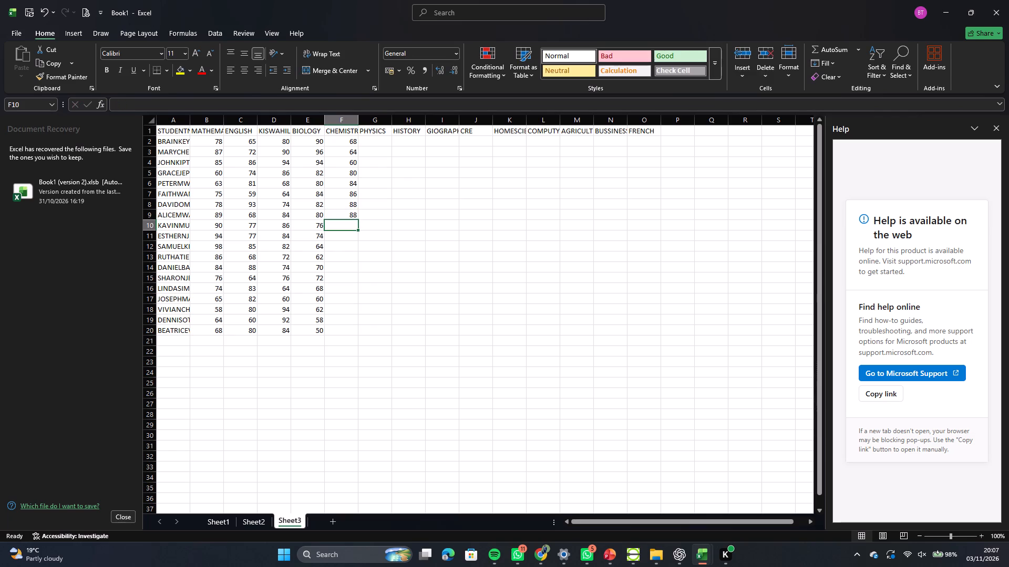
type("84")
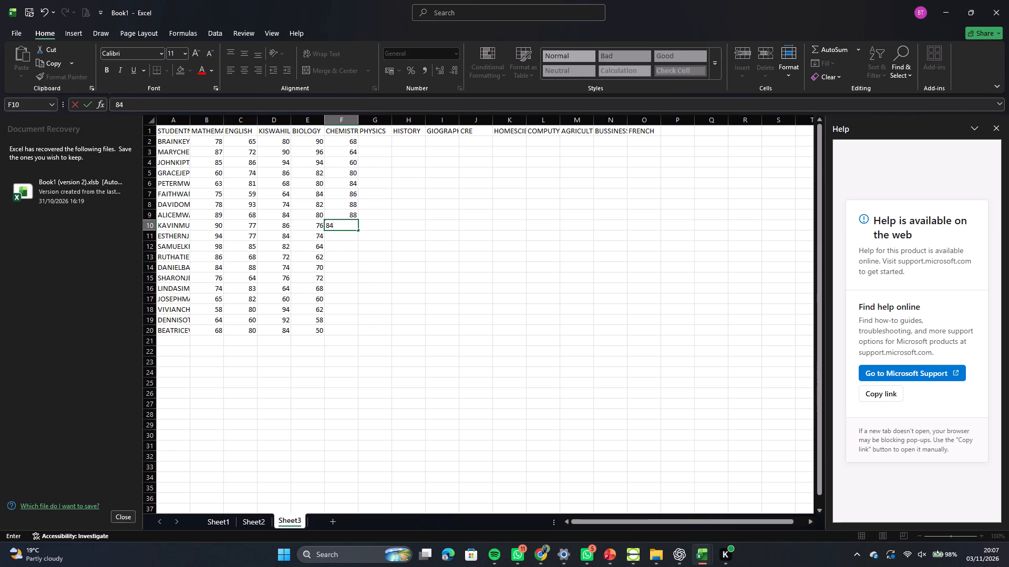
left_click(340, 236)
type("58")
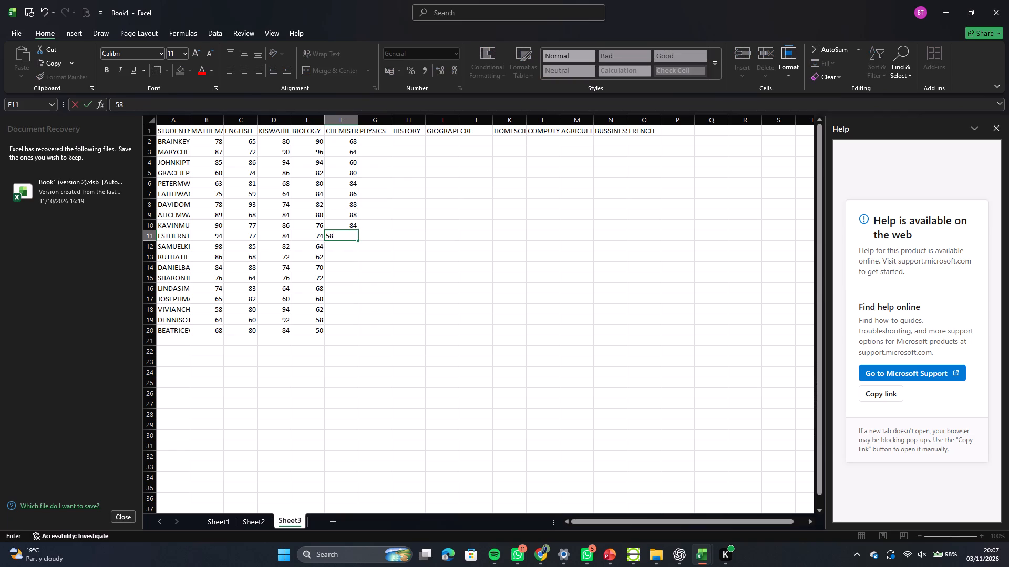
left_click(342, 248)
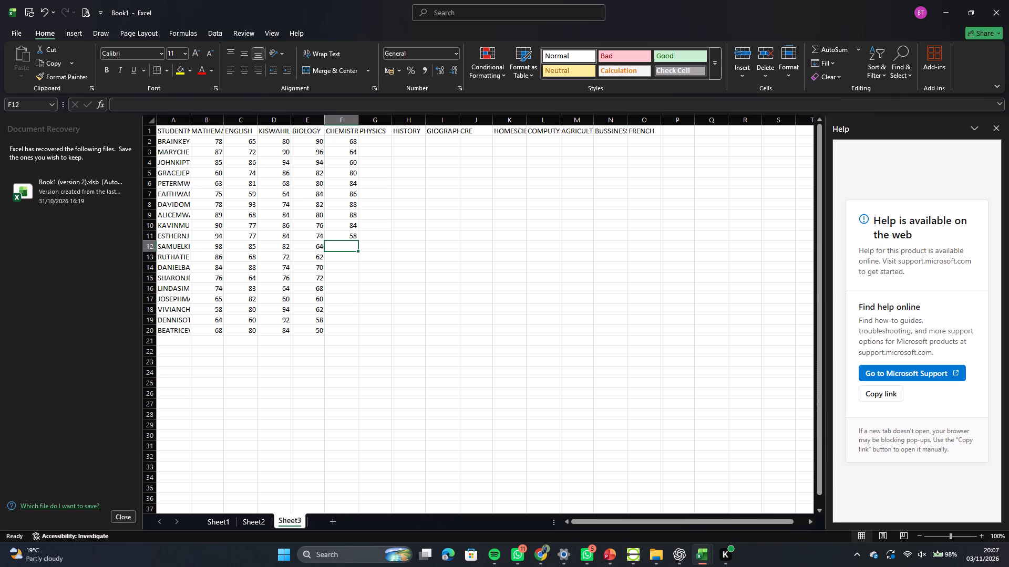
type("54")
left_click(342, 257)
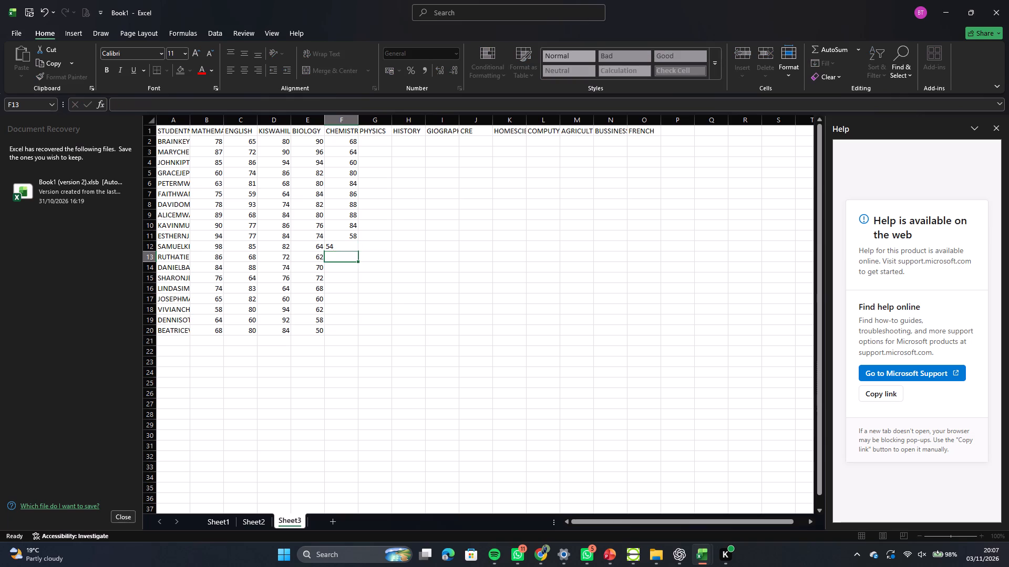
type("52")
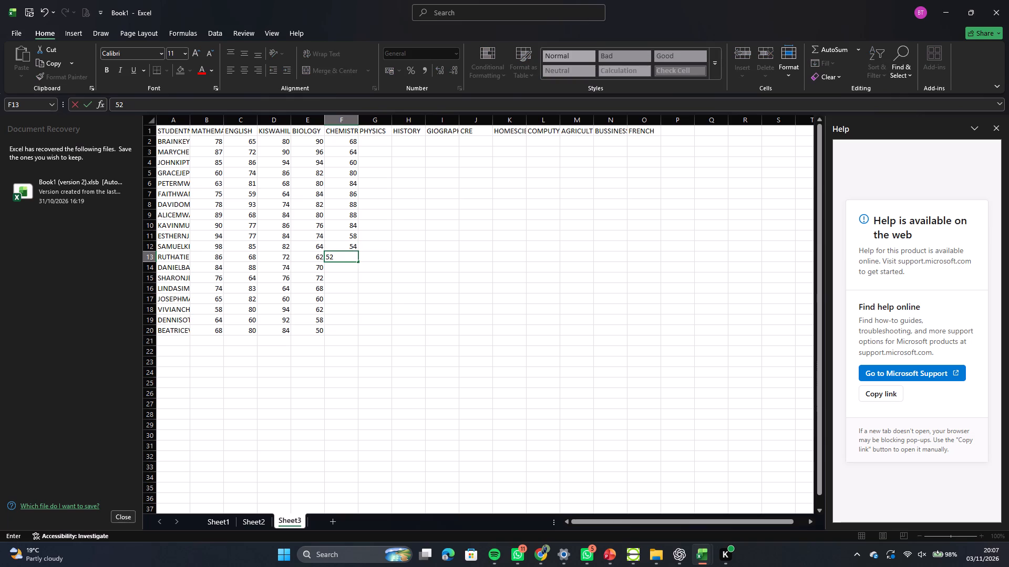
Enter the Chemistry marks 52, 50, 48 and 78 for the thirteenth to sixteenth students in cells F14 to F17.
left_click(340, 268)
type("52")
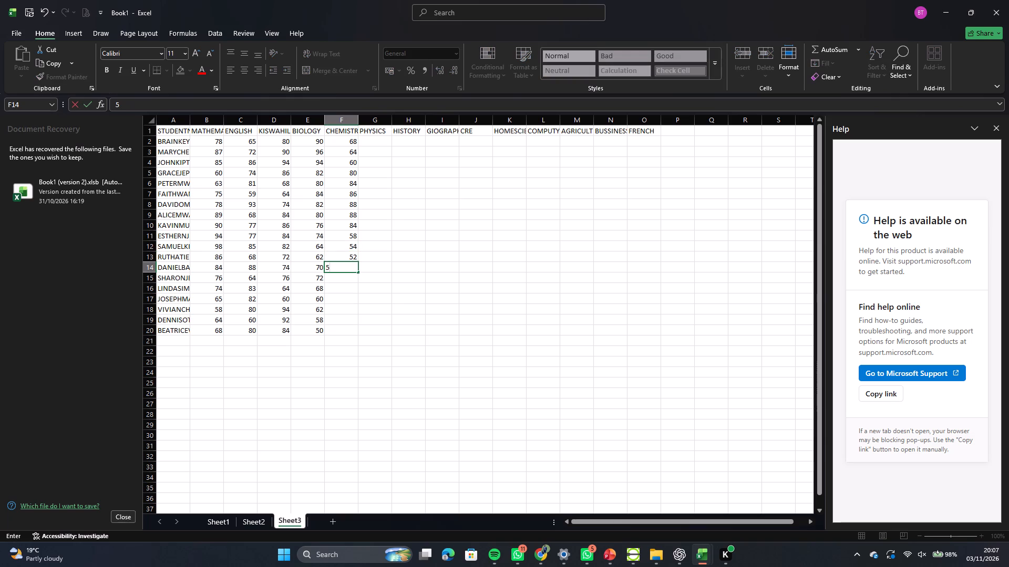
left_click(341, 277)
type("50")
left_click(339, 287)
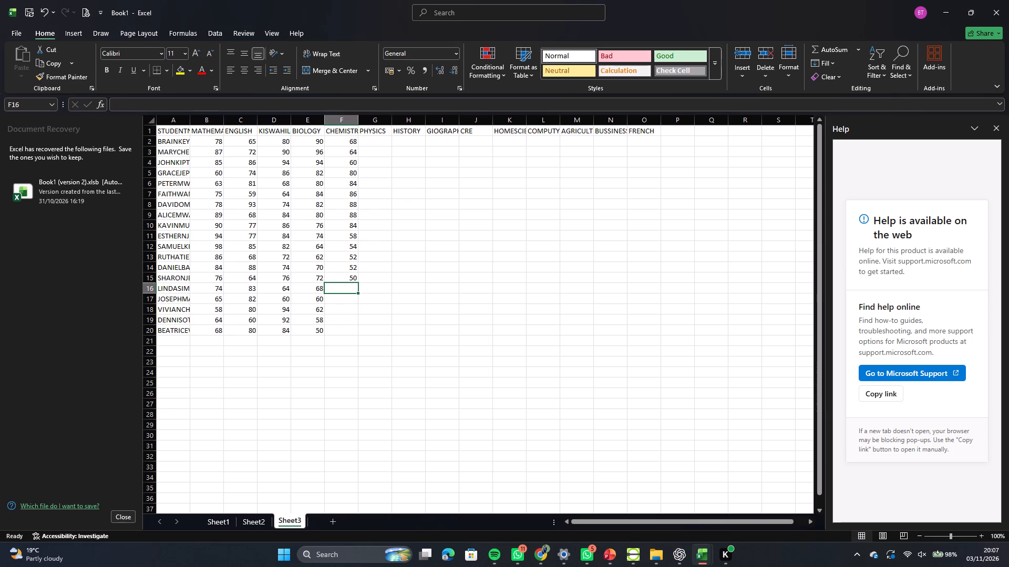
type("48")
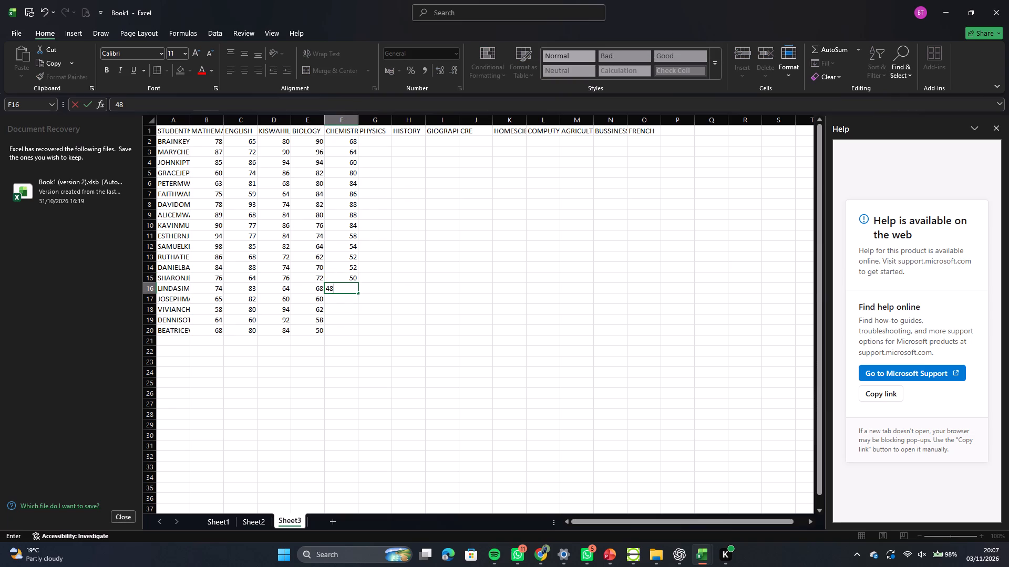
left_click(337, 299)
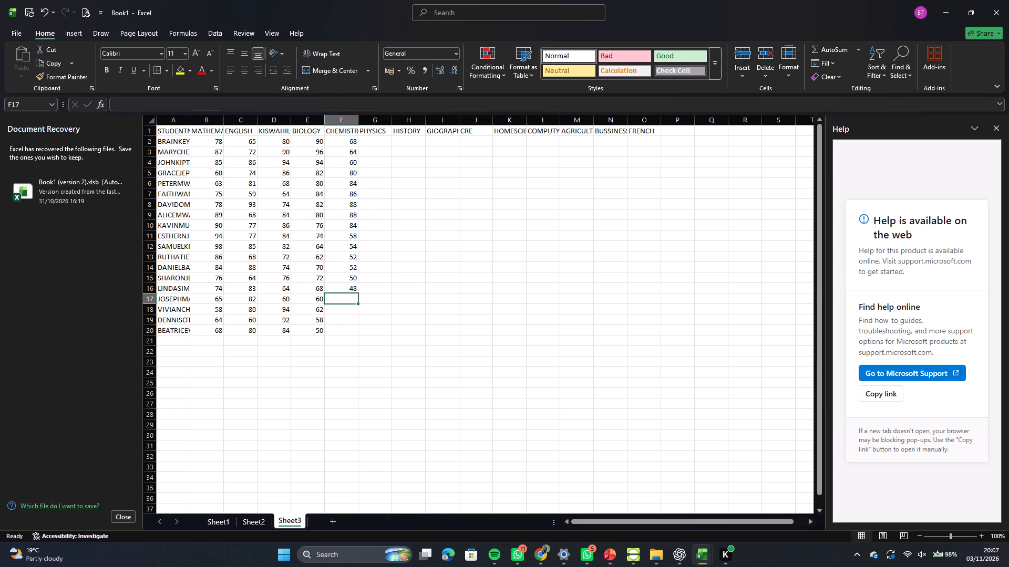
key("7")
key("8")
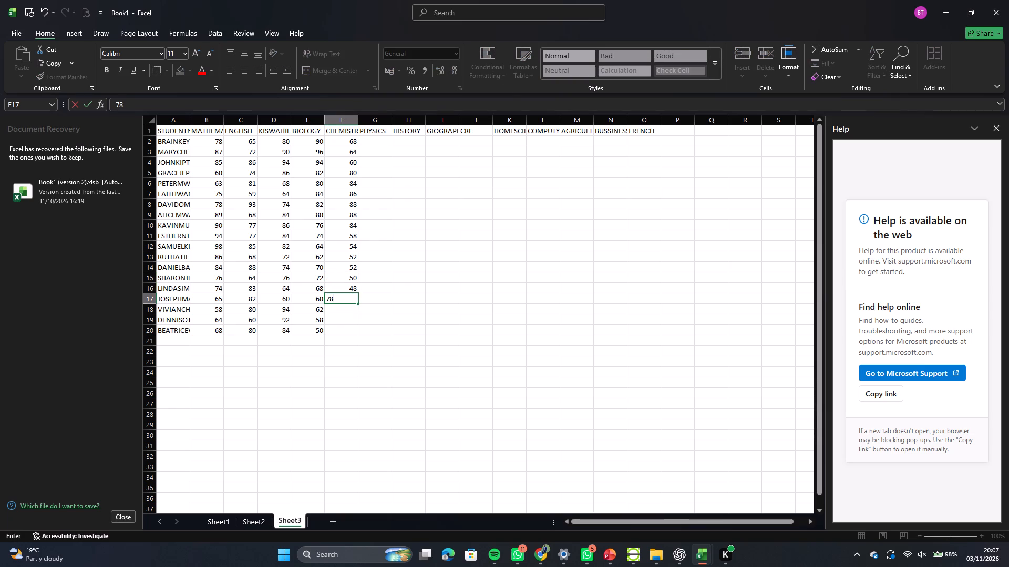
Enter the Chemistry marks 42, 44 and 46 for the last three students in cells F18 to F20.
left_click(337, 309)
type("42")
left_click(337, 320)
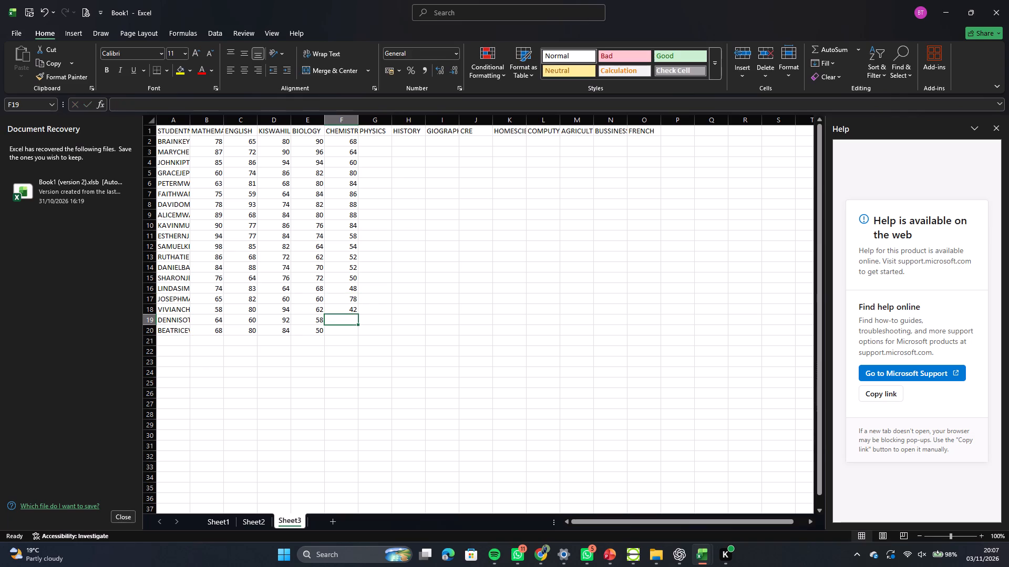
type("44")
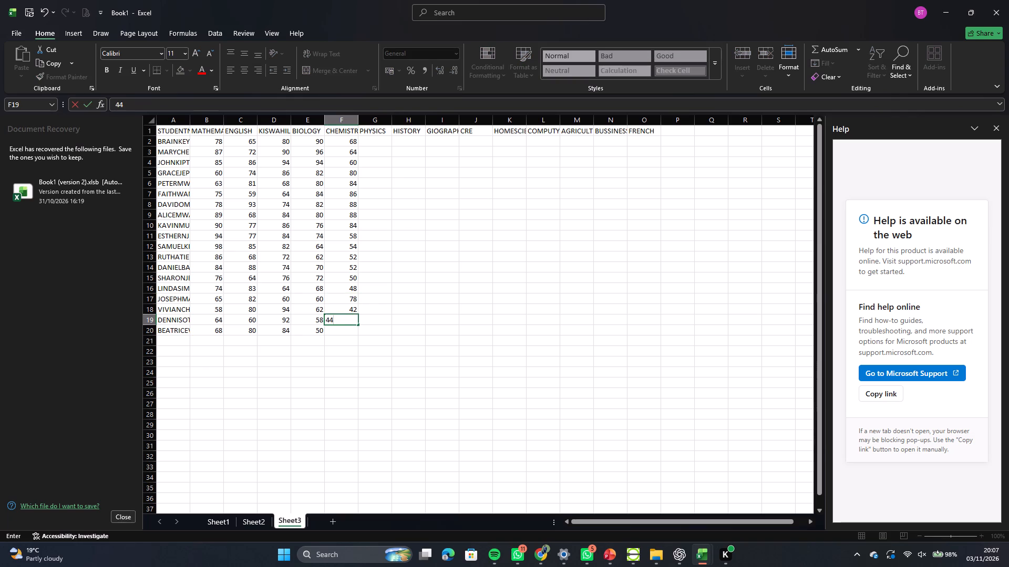
left_click(339, 329)
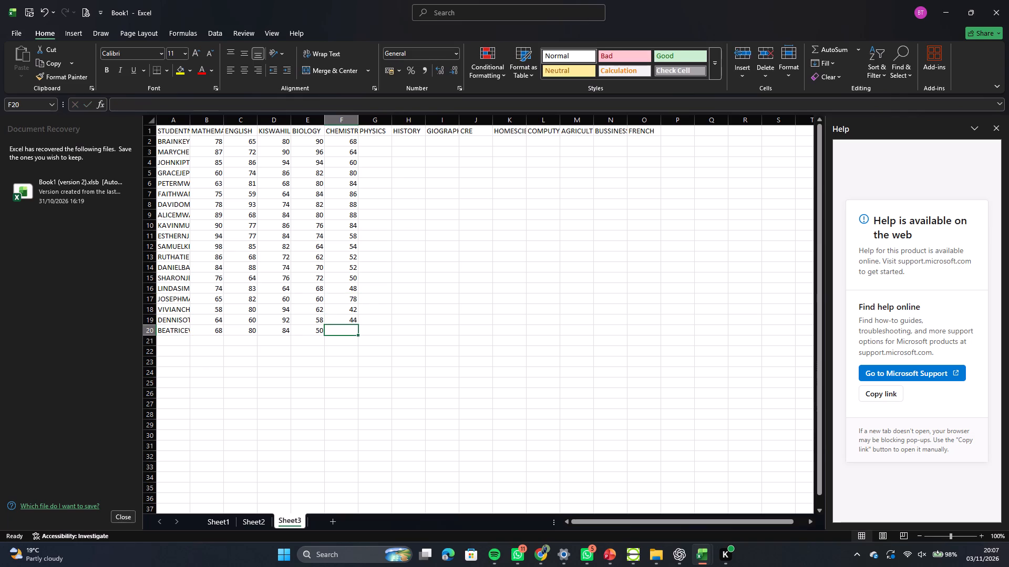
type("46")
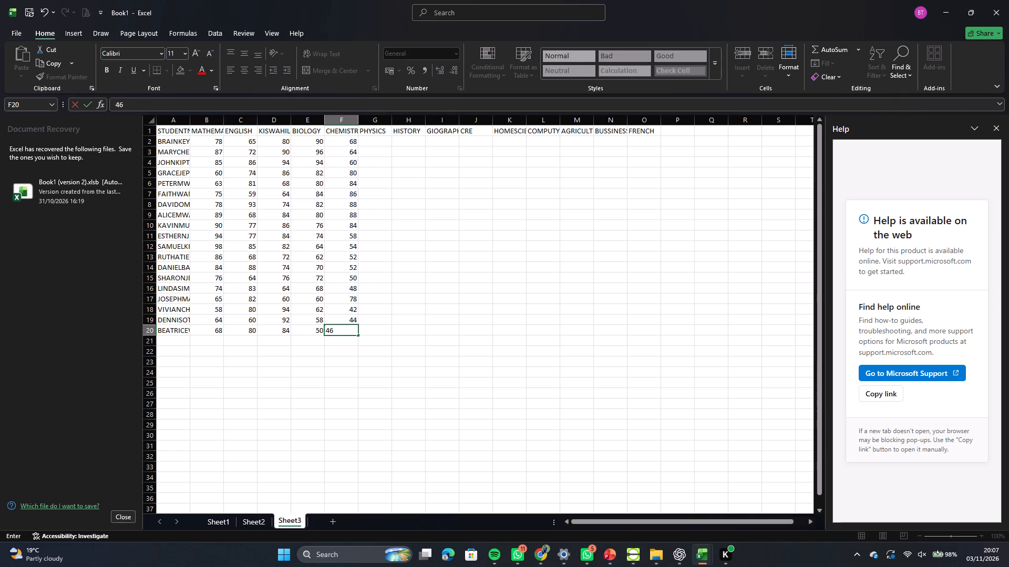
left_click(372, 140)
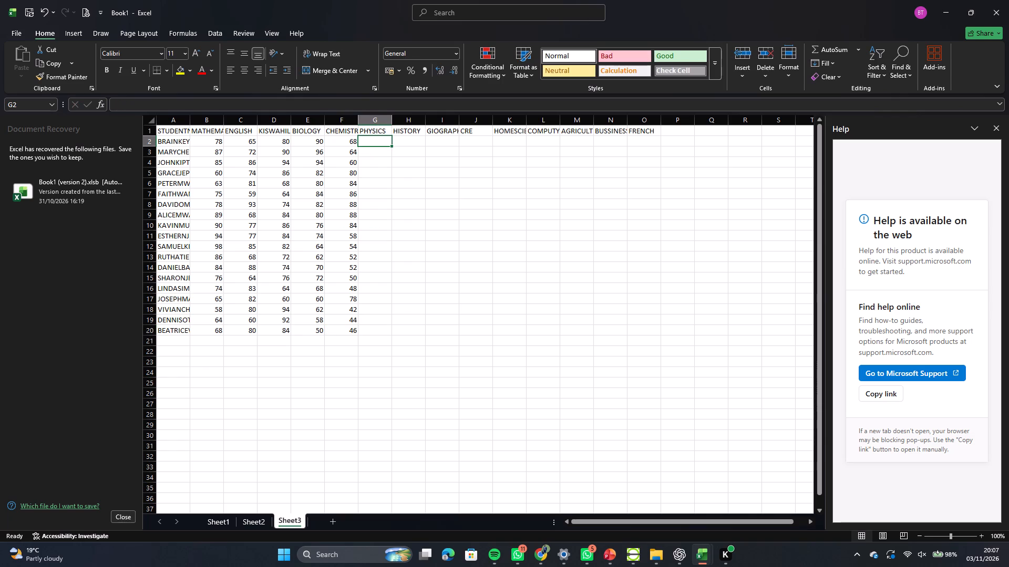
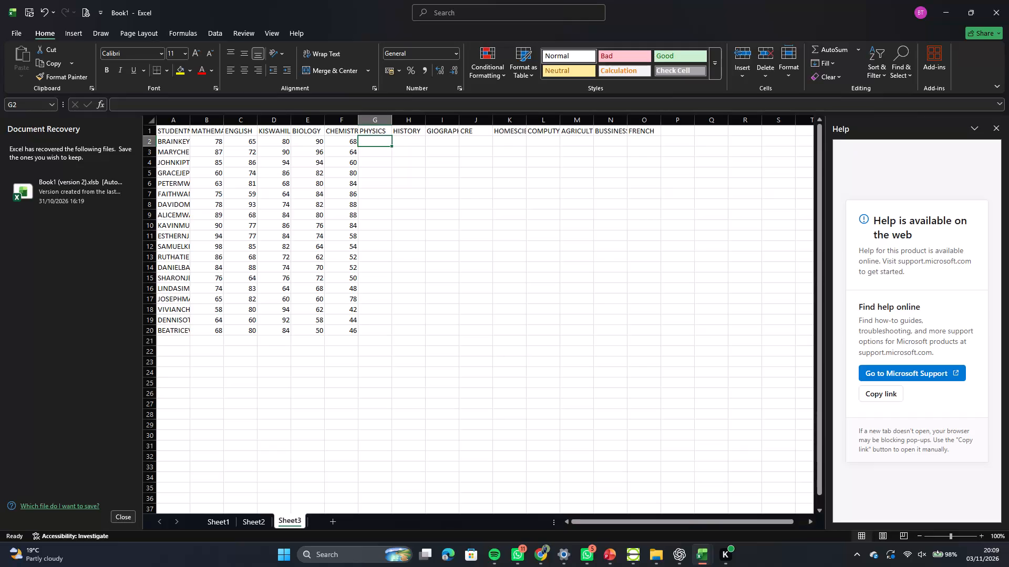
Enter the Physics mark 80 for the first student in cell G2.
type("90")
left_click(375, 136)
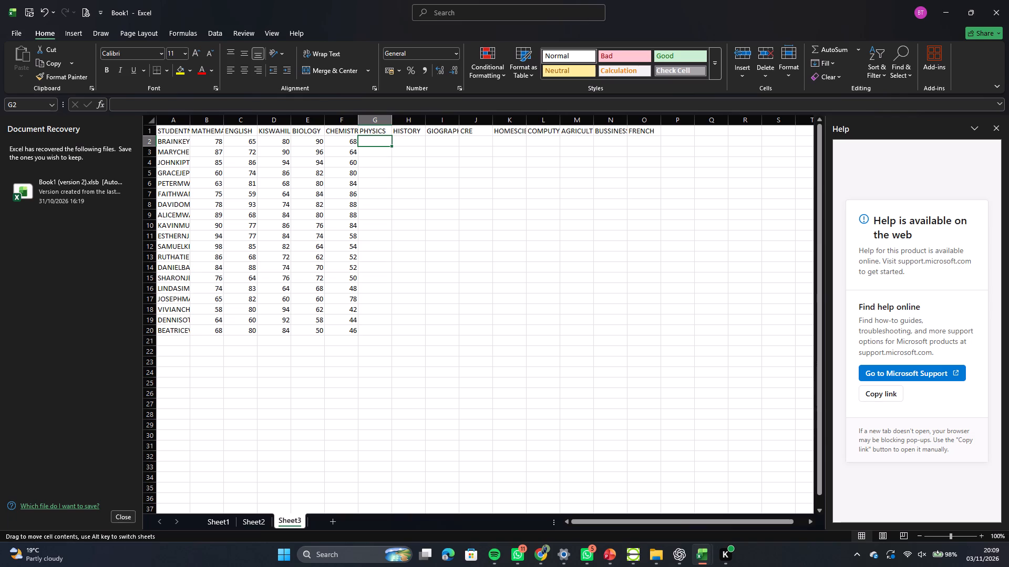
type("80")
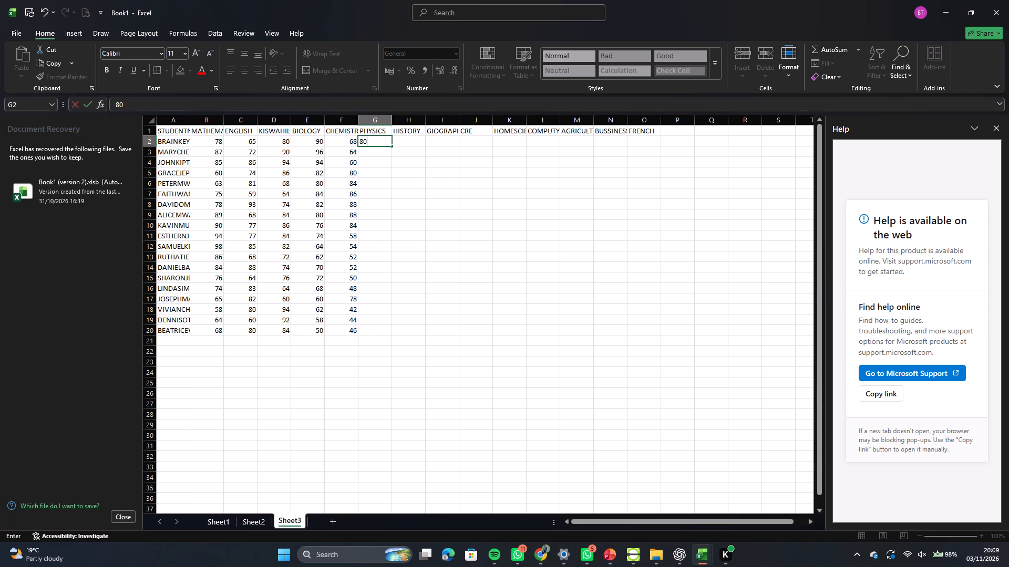
type("58")
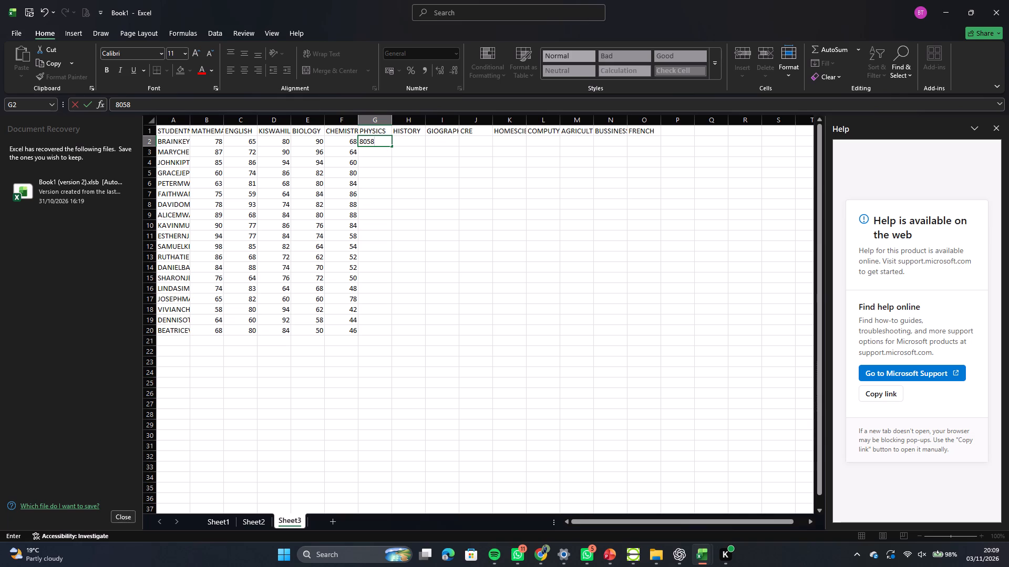
left_click(371, 148)
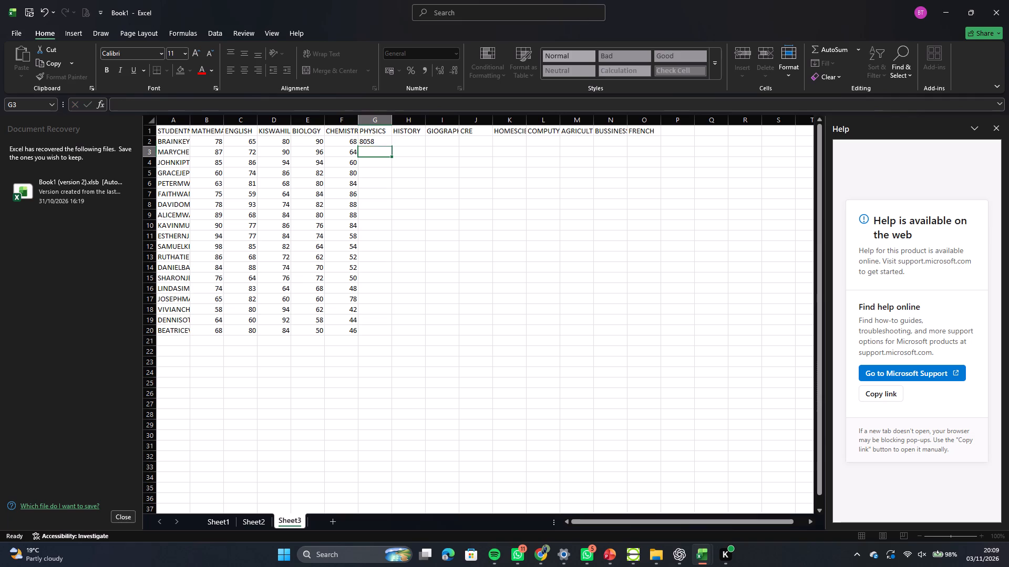
left_click(371, 142)
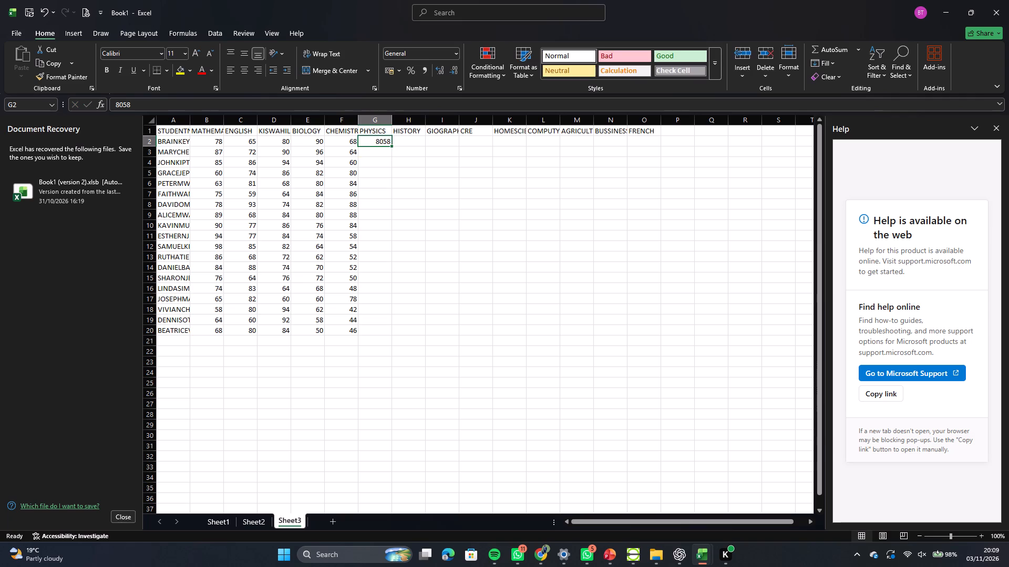
key("BackSpace")
type("80")
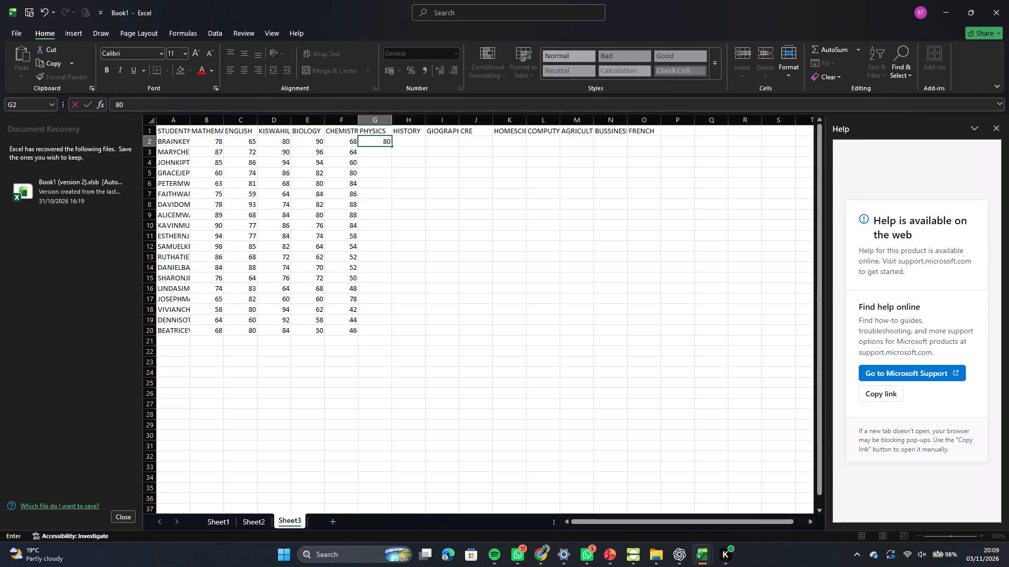
Enter the Physics marks 58, 56, 46 and 38 in cells G6, G7, G9 and G12 respectively.
left_click(372, 184)
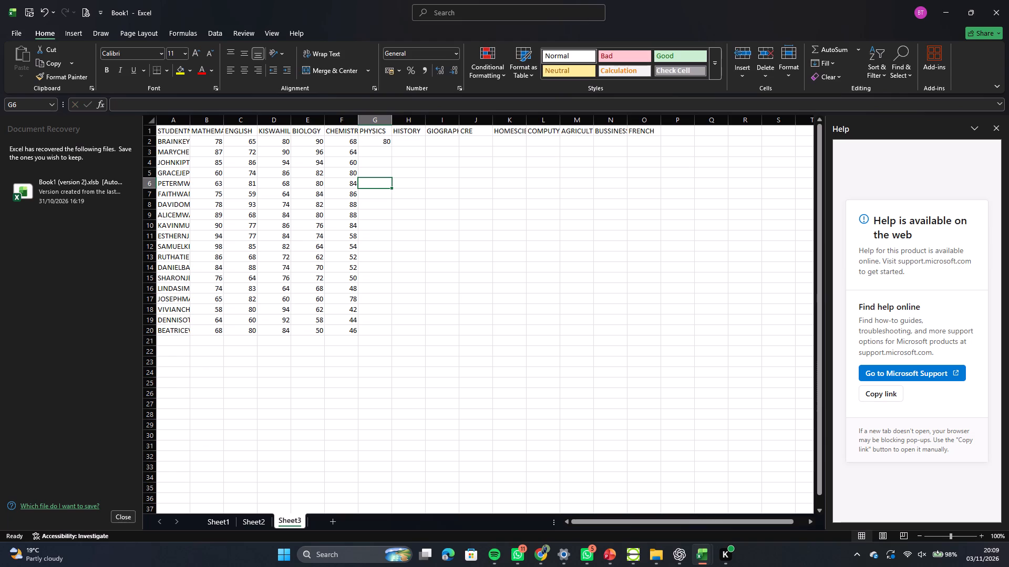
type("58")
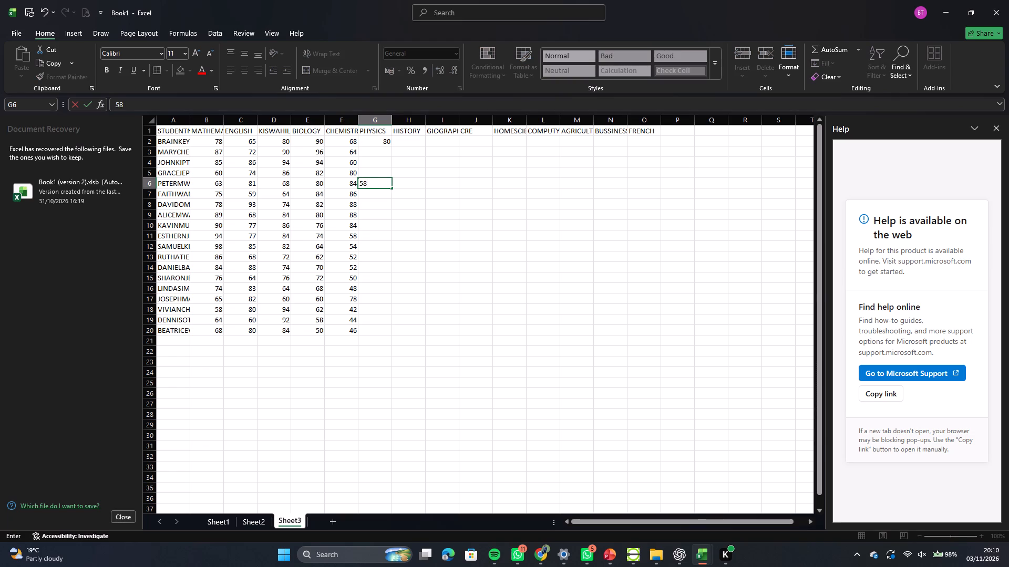
left_click(370, 194)
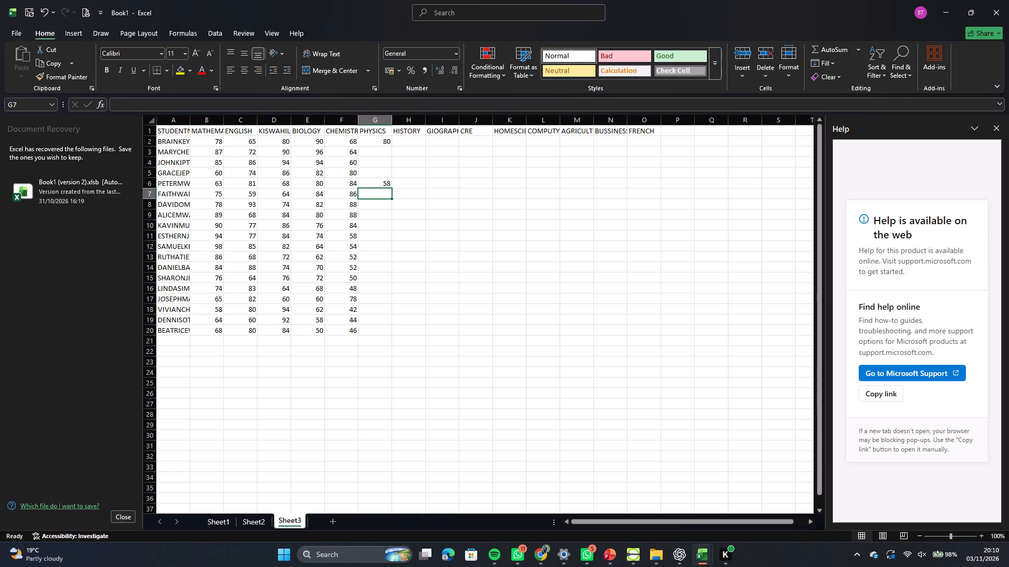
type("56")
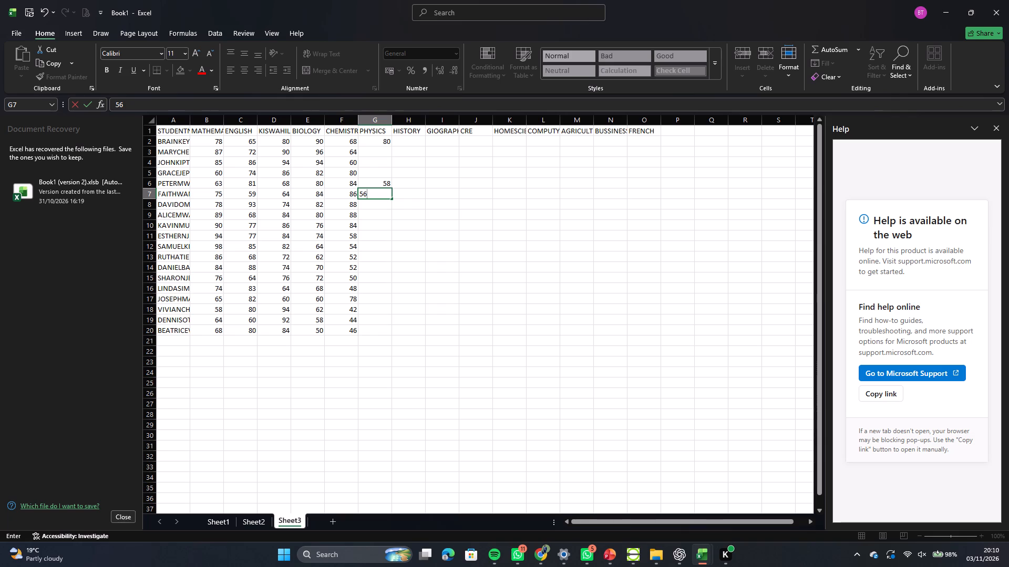
left_click(372, 217)
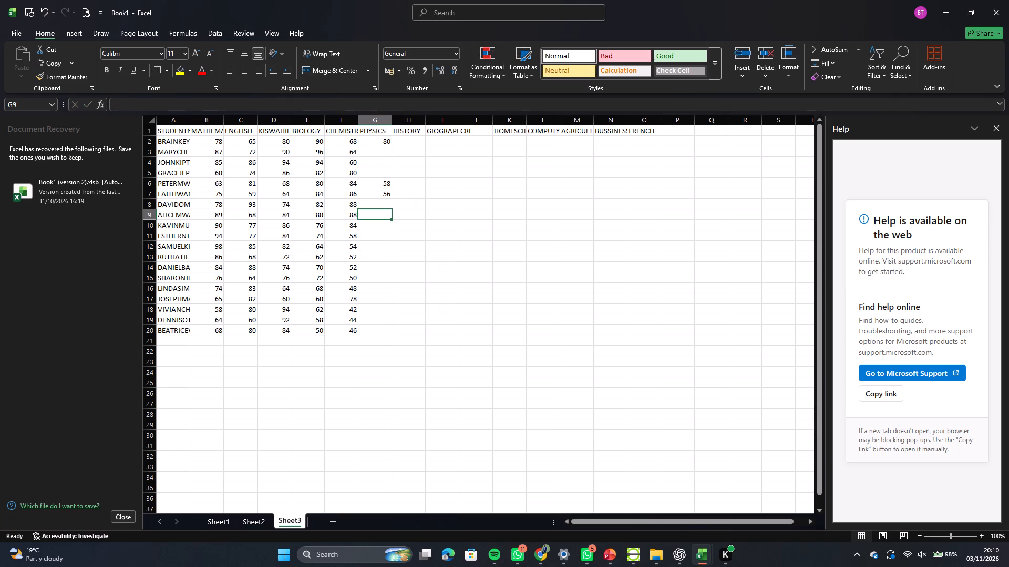
type("46")
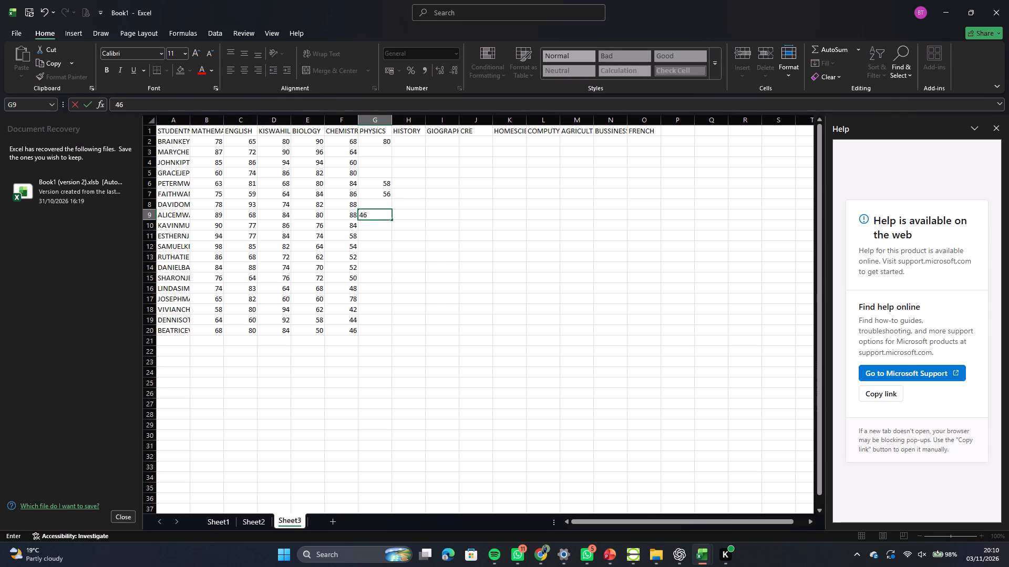
left_click(376, 247)
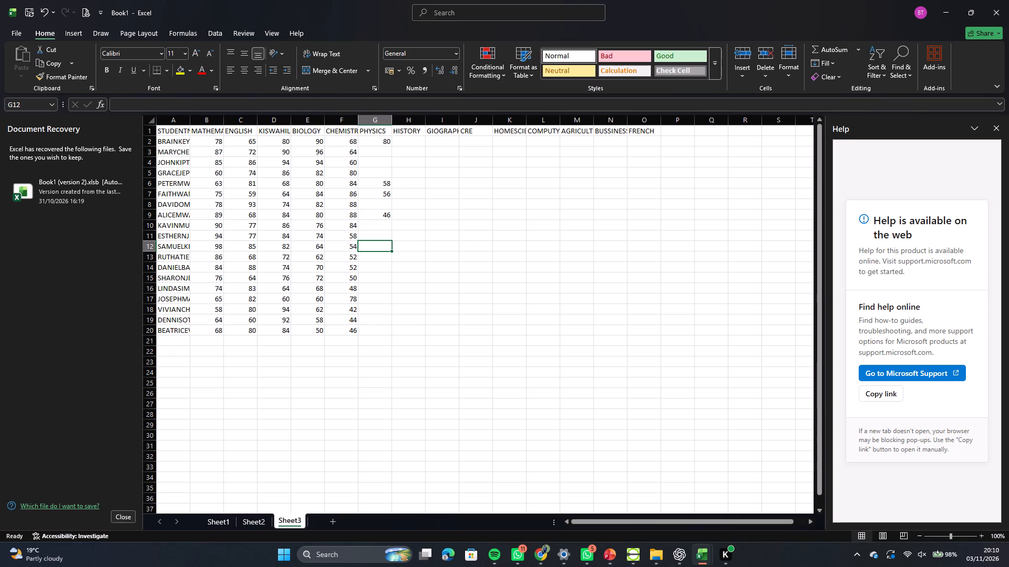
type("38")
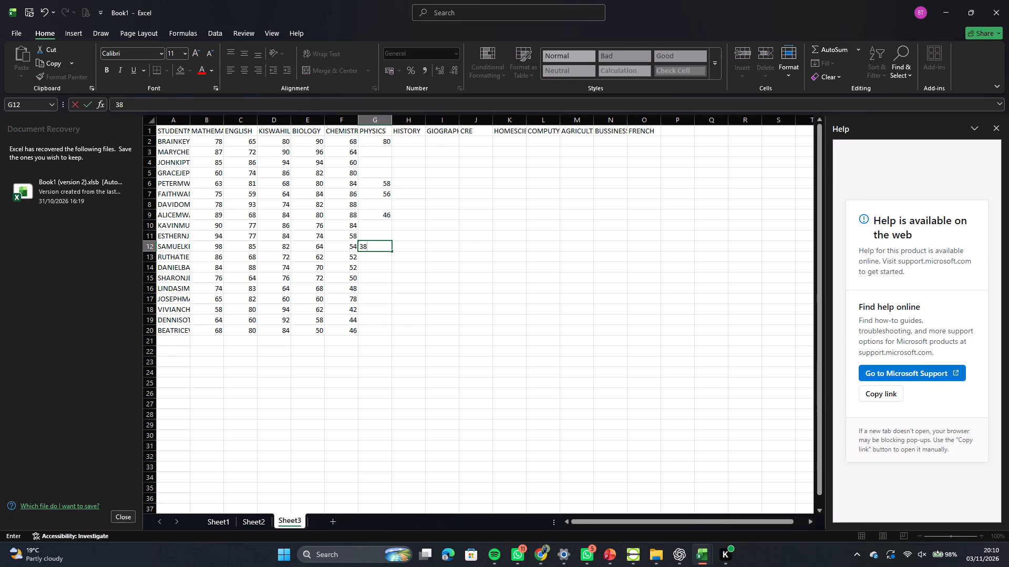
Enter the History marks 94, 96, 98 and 86 in cells H3, H4, H20 and H16 respectively.
left_click(408, 152)
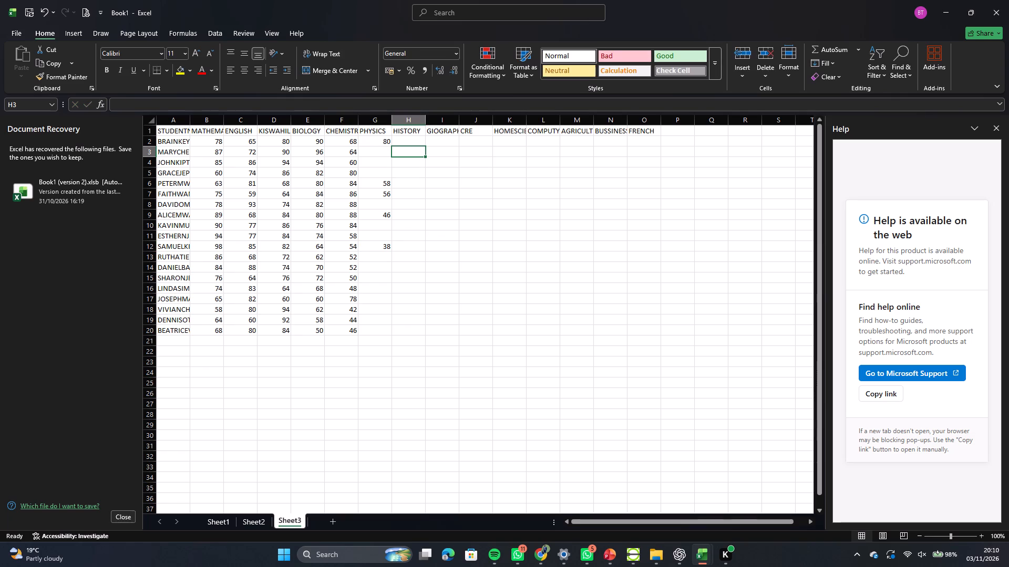
key("9")
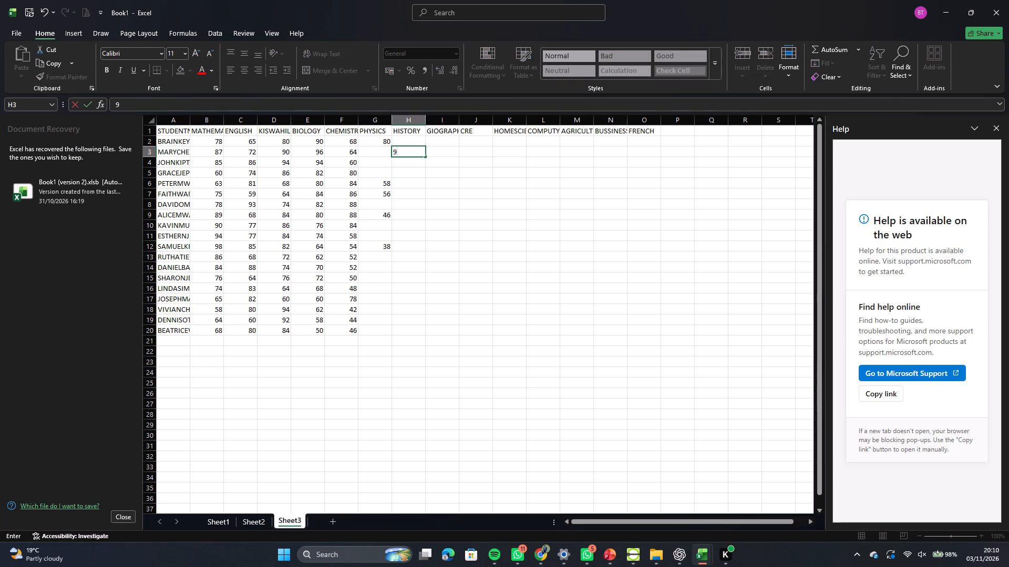
key("4")
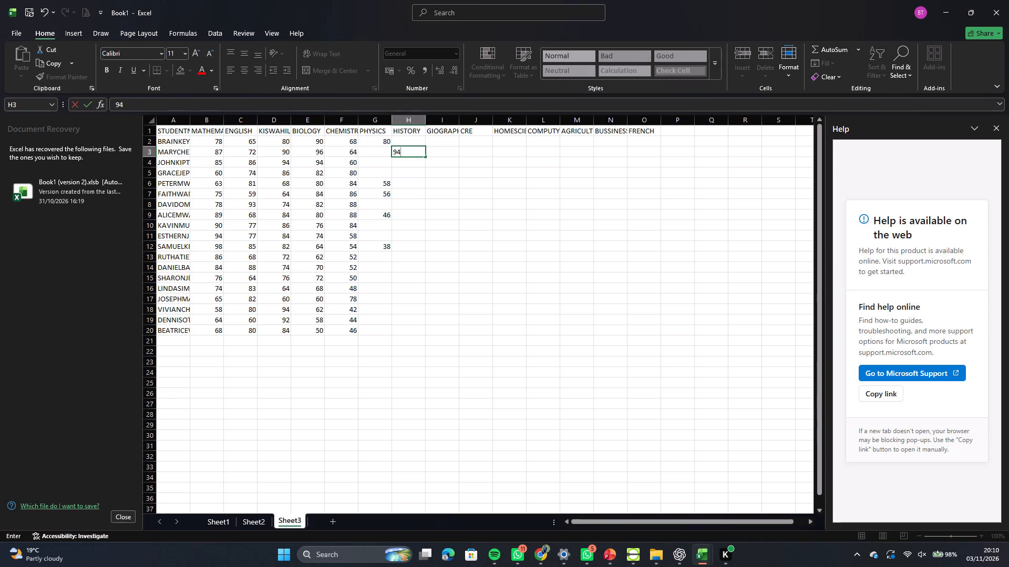
left_click(405, 163)
type("96")
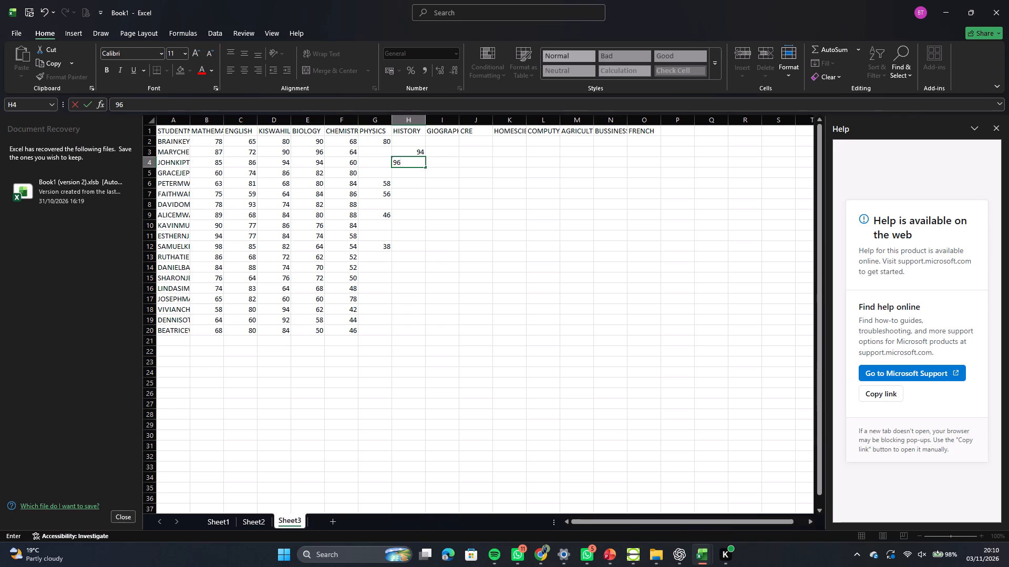
type("98")
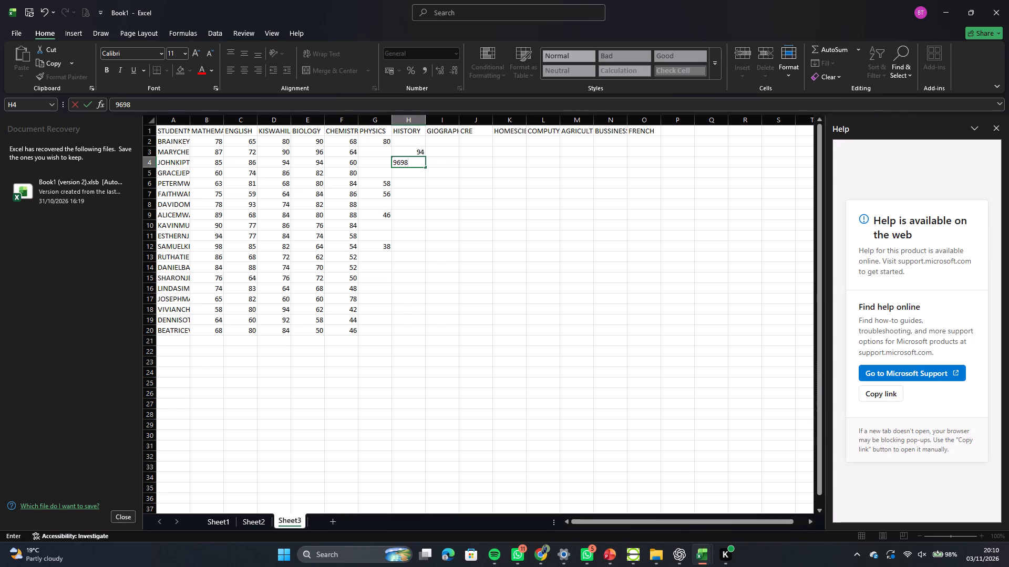
left_click(404, 331)
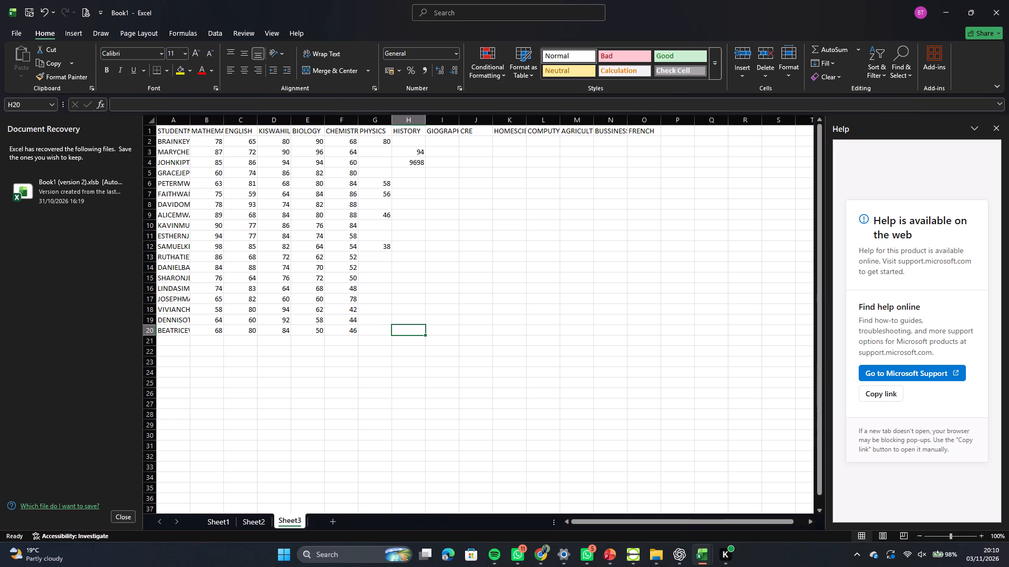
left_click(416, 161)
key("BackSpace")
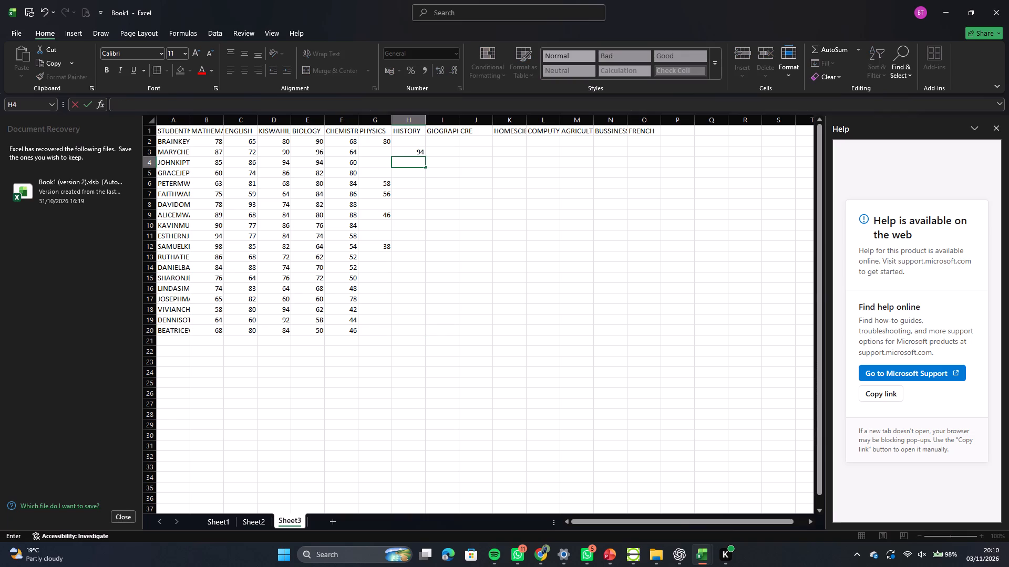
type("96")
left_click(405, 330)
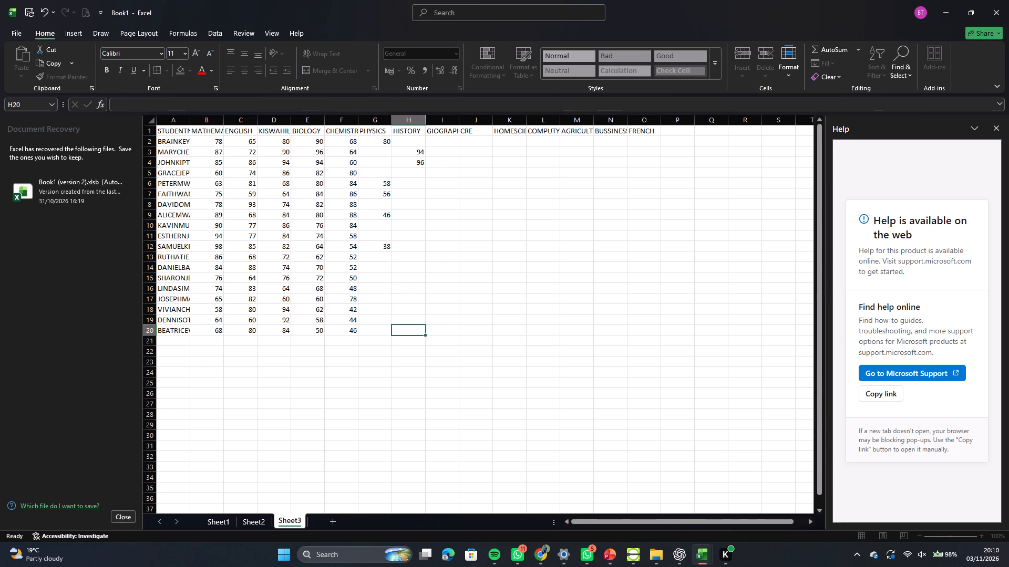
type("98")
left_click(411, 289)
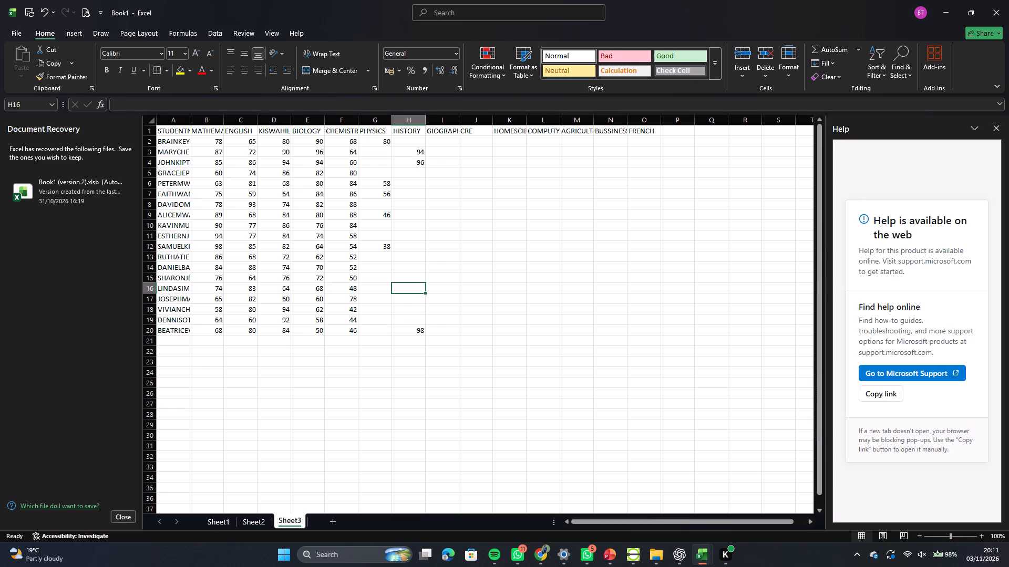
type("86")
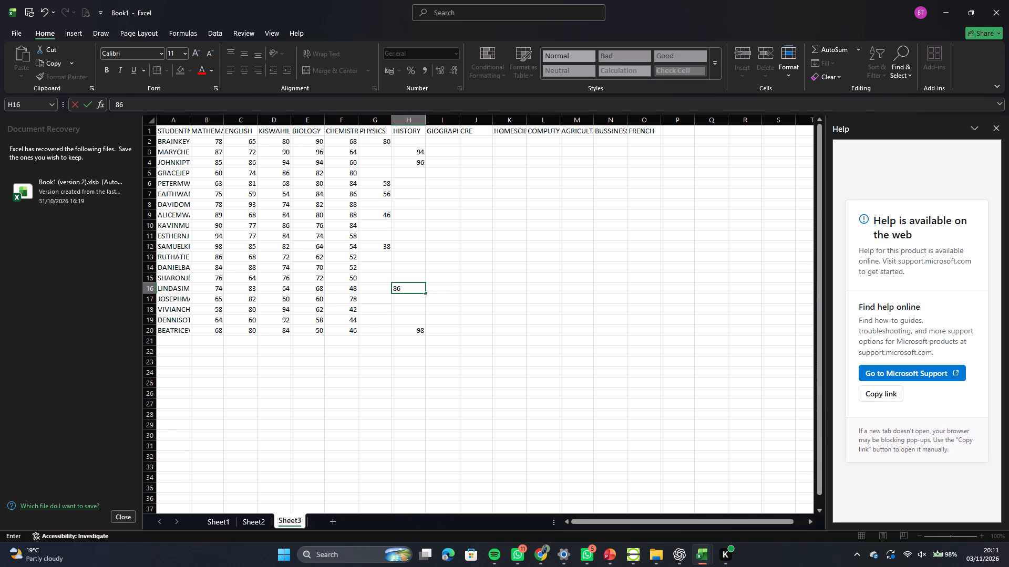
Enter the Geography marks 68, 58, 50 and 40 in cells I5, I8, I11 and I18 respectively.
left_click(446, 172)
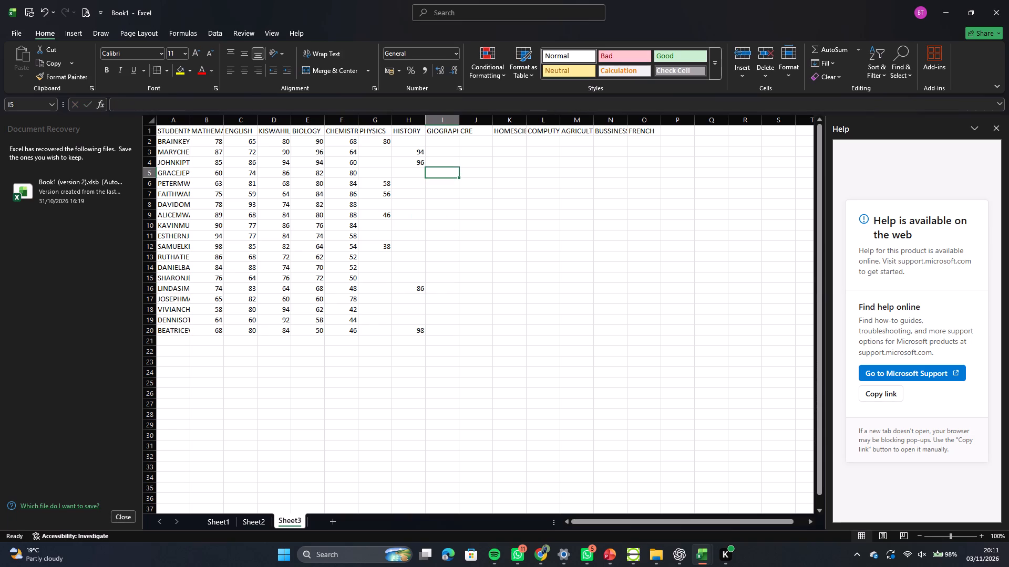
type("68")
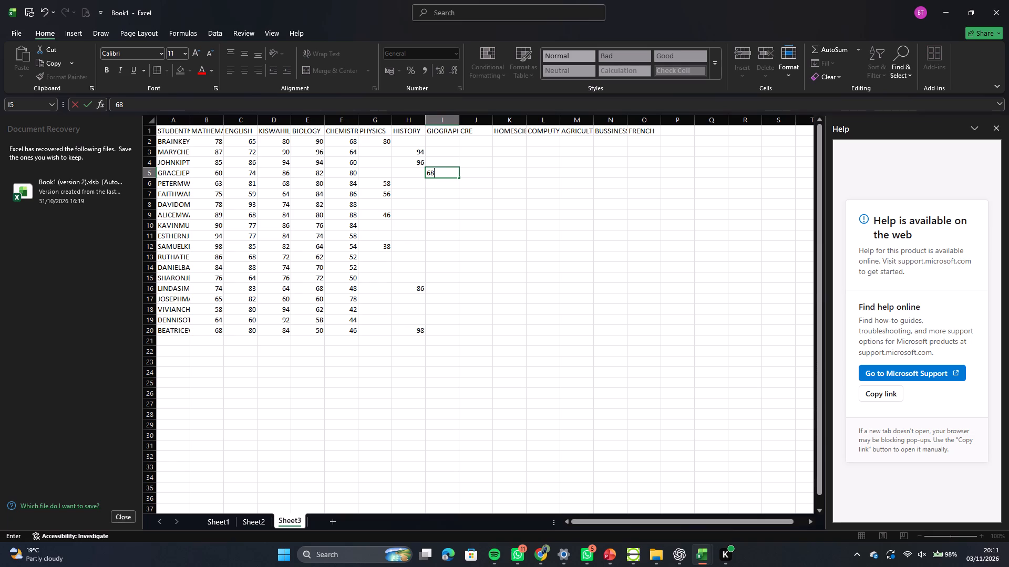
left_click(442, 205)
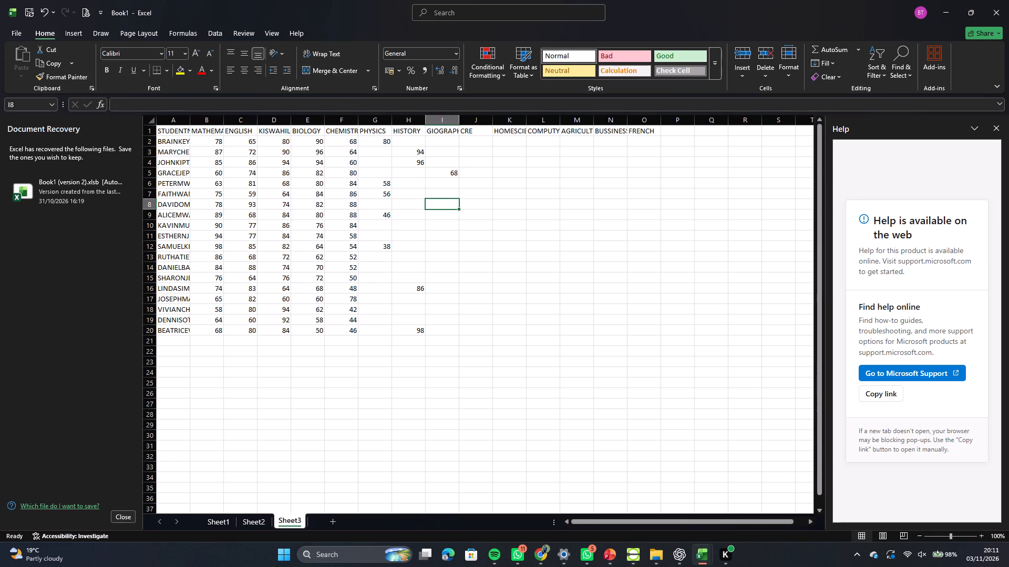
type("58")
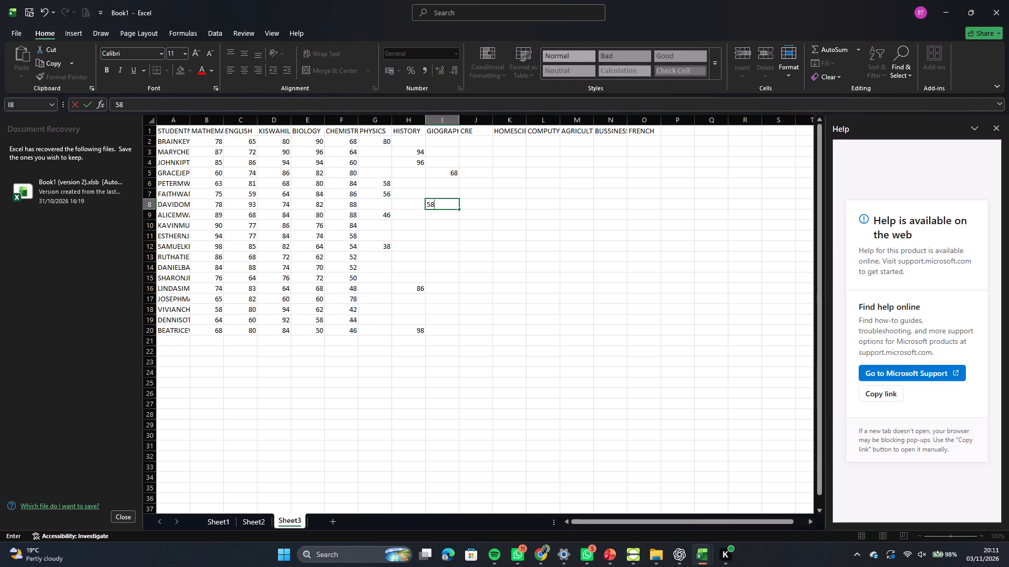
left_click(442, 236)
type("50")
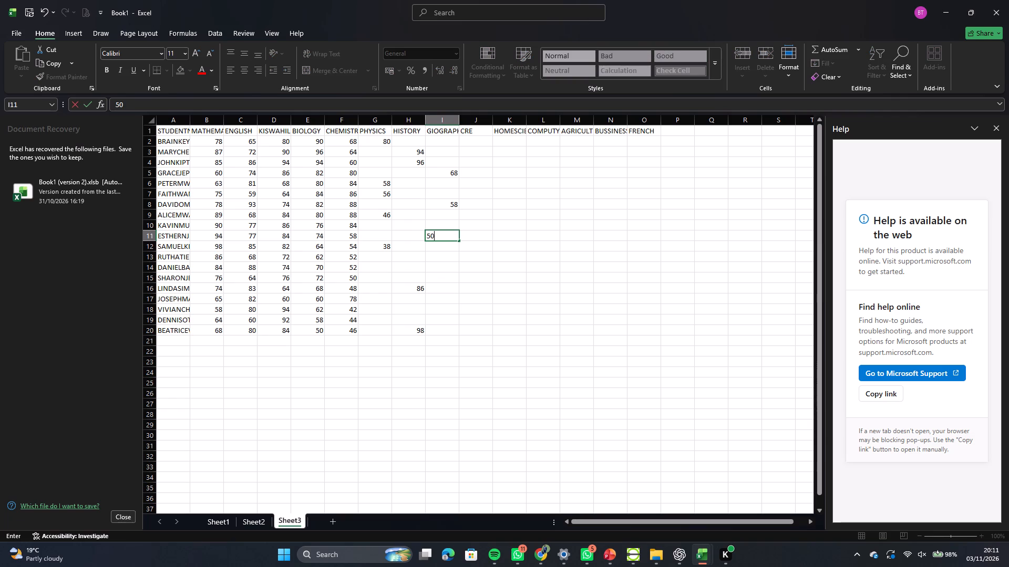
left_click(437, 311)
type("40")
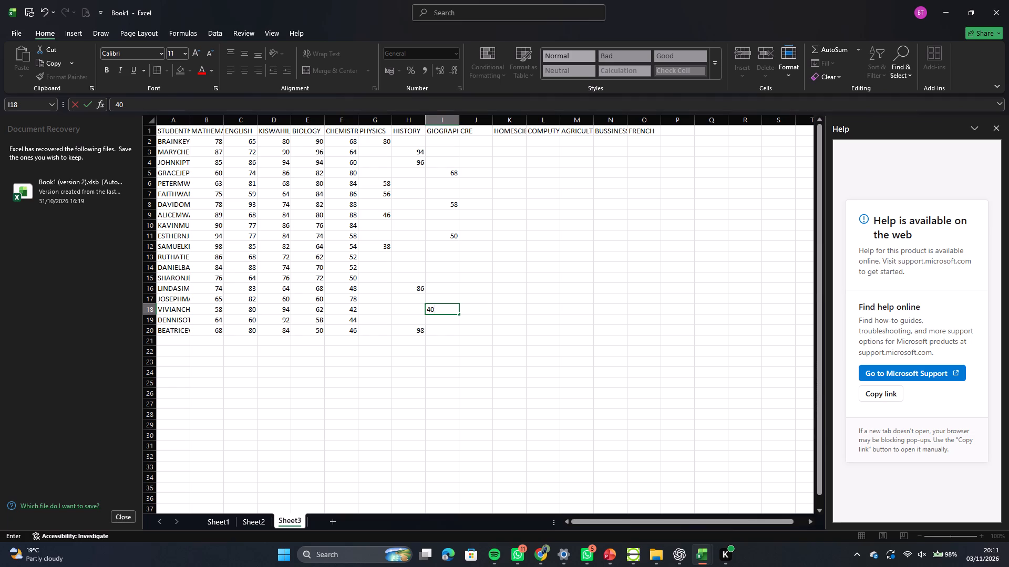
left_click(504, 225)
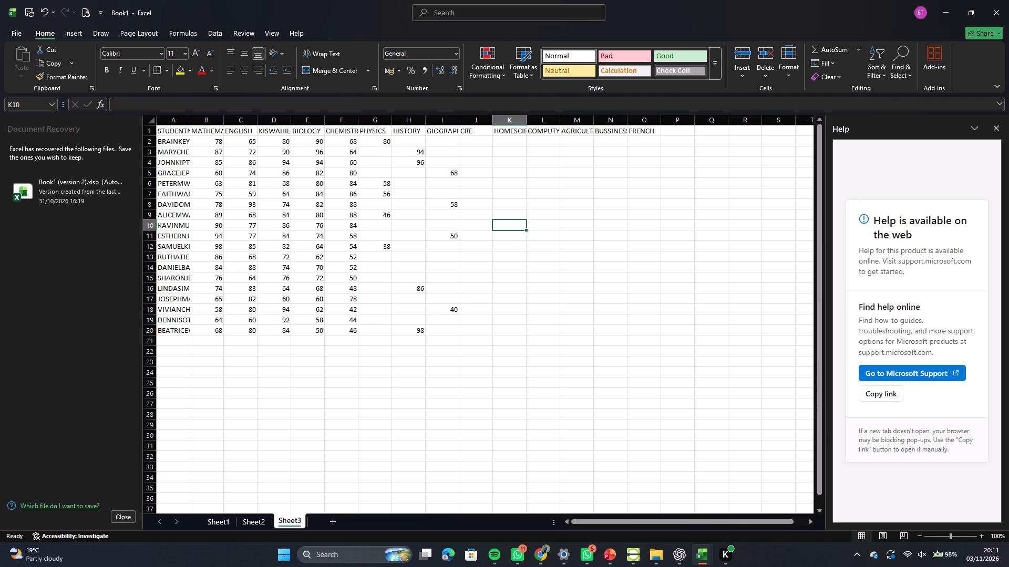
Enter the Home Science marks 98, 96 and 84 in cells K10, K13 and K17 respectively.
type("98")
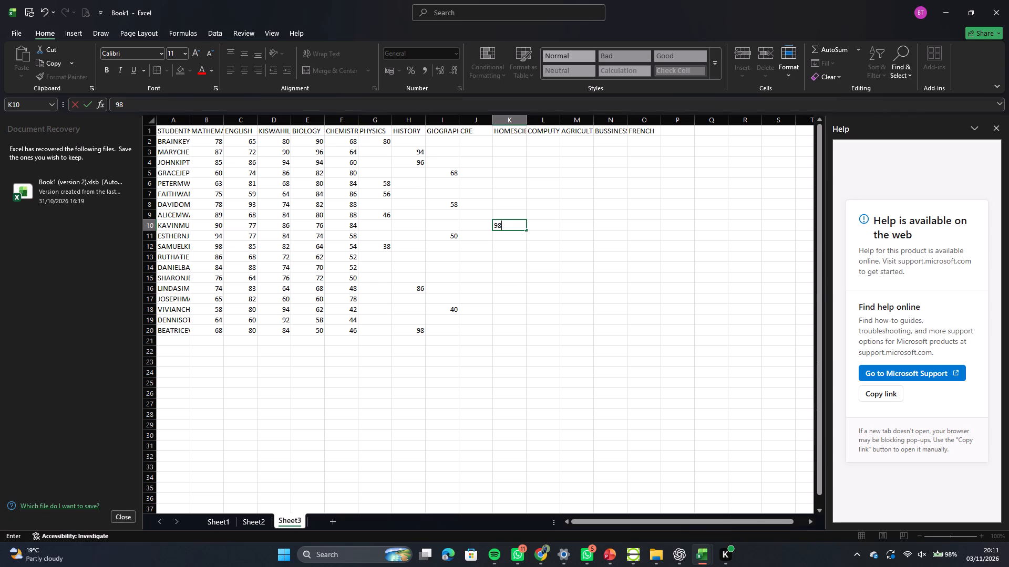
left_click(508, 258)
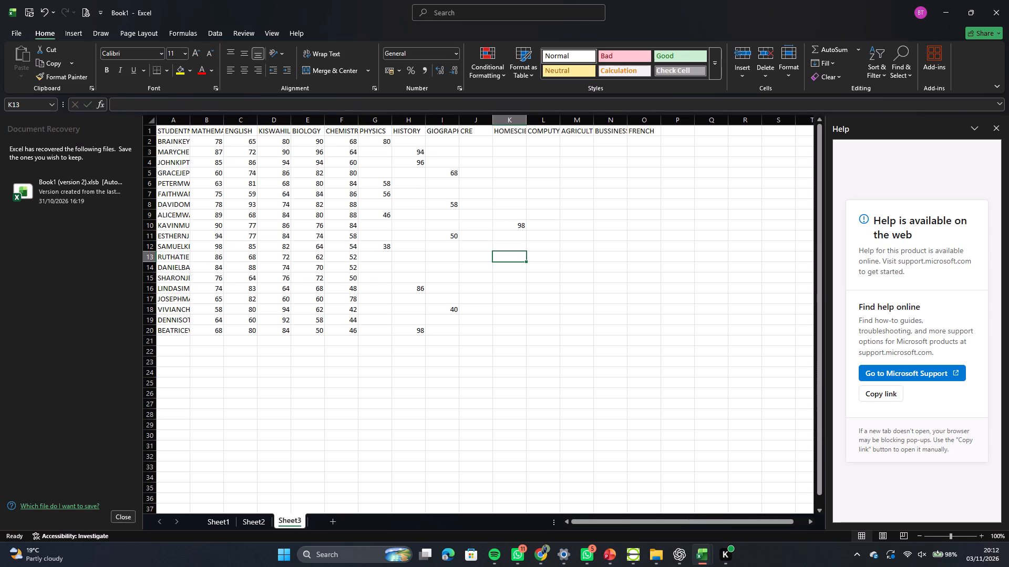
type("96")
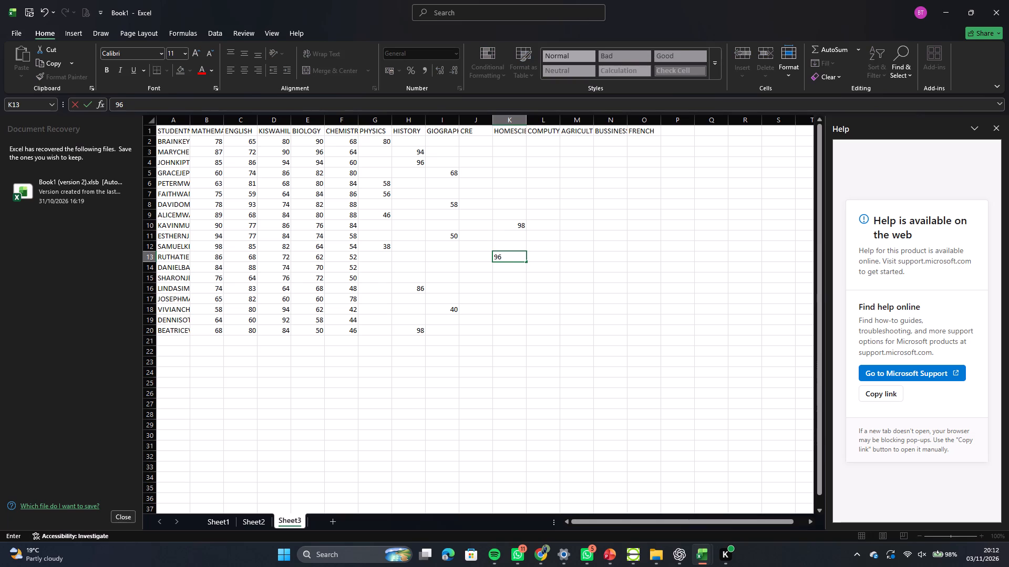
left_click(507, 301)
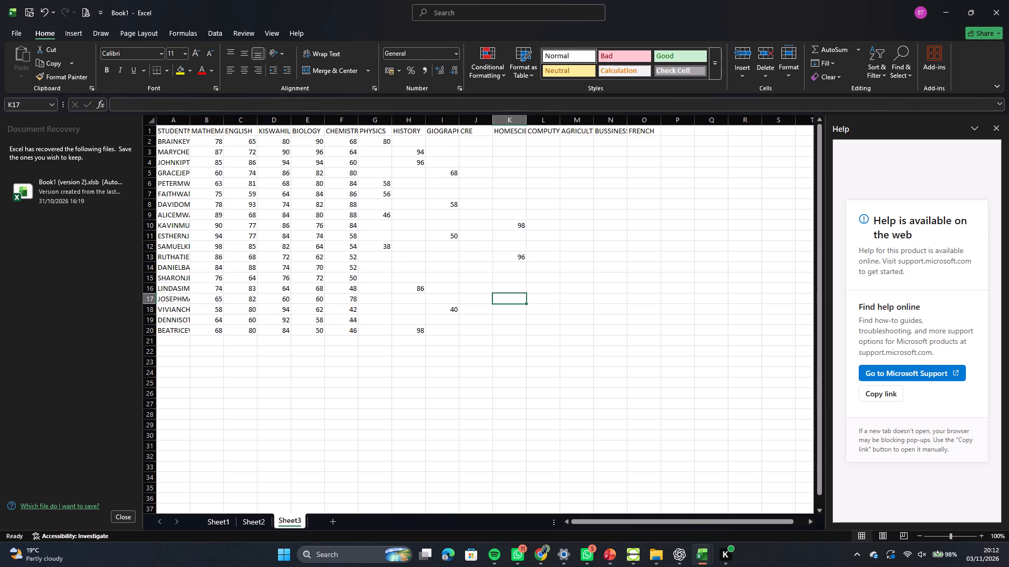
key("8")
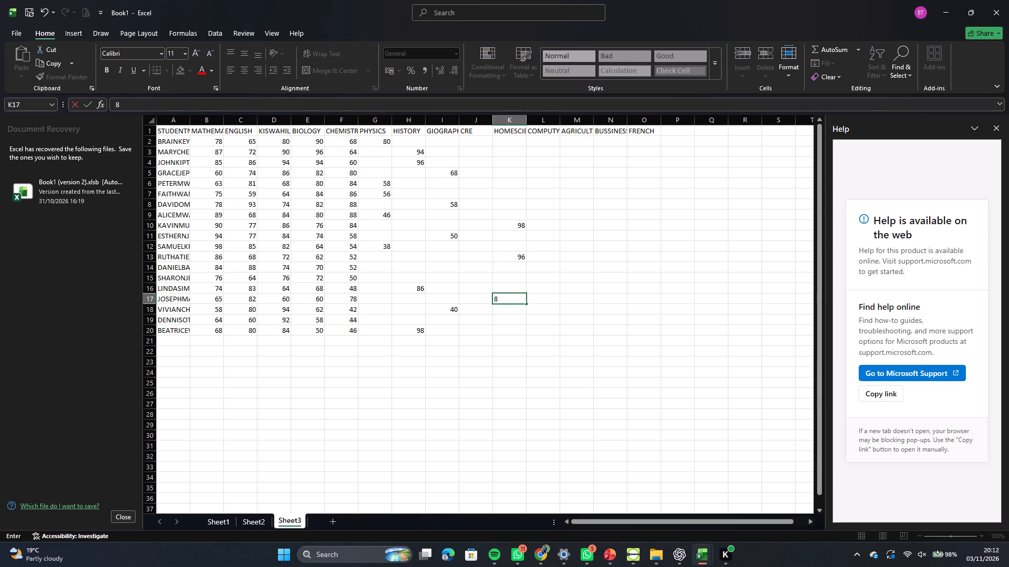
key("4")
left_click_drag(507, 301, 537, 207)
left_click_drag(537, 207, 545, 291)
left_click_drag(545, 291, 545, 316)
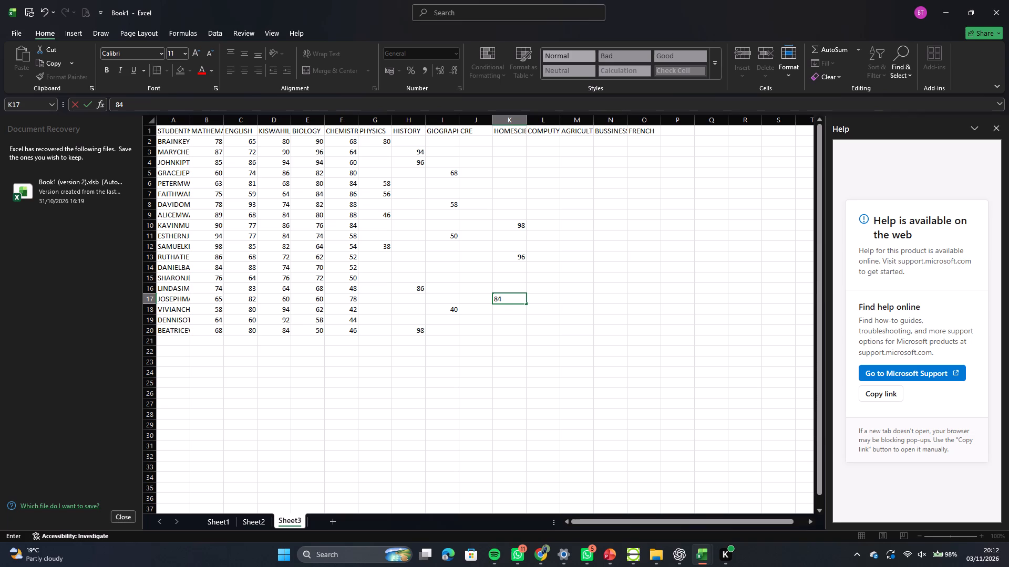
left_click_drag(545, 316, 542, 321)
Enter the Computer mark 84 in cell L19 for the student in row 19.
left_click(542, 321)
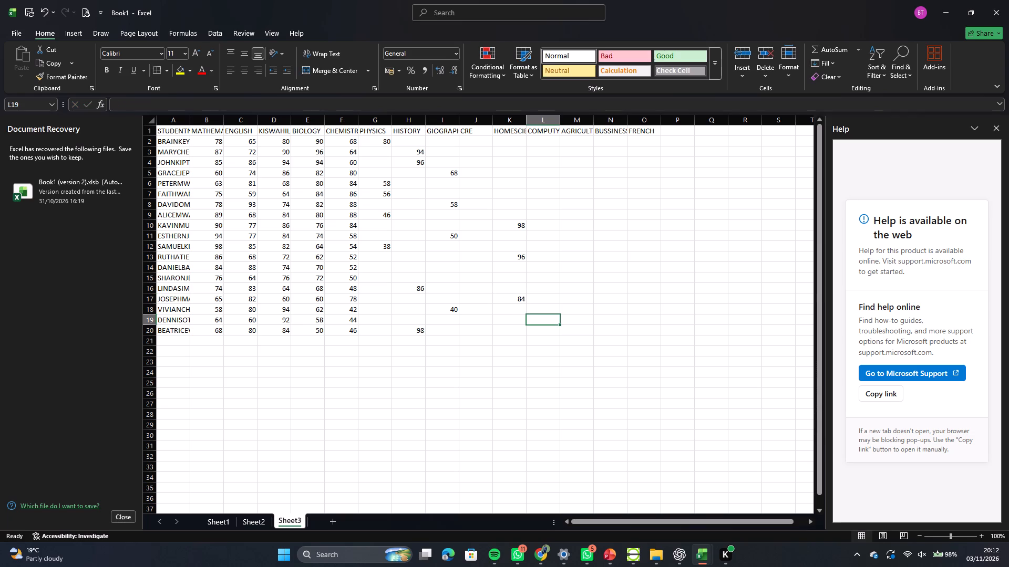
type("80")
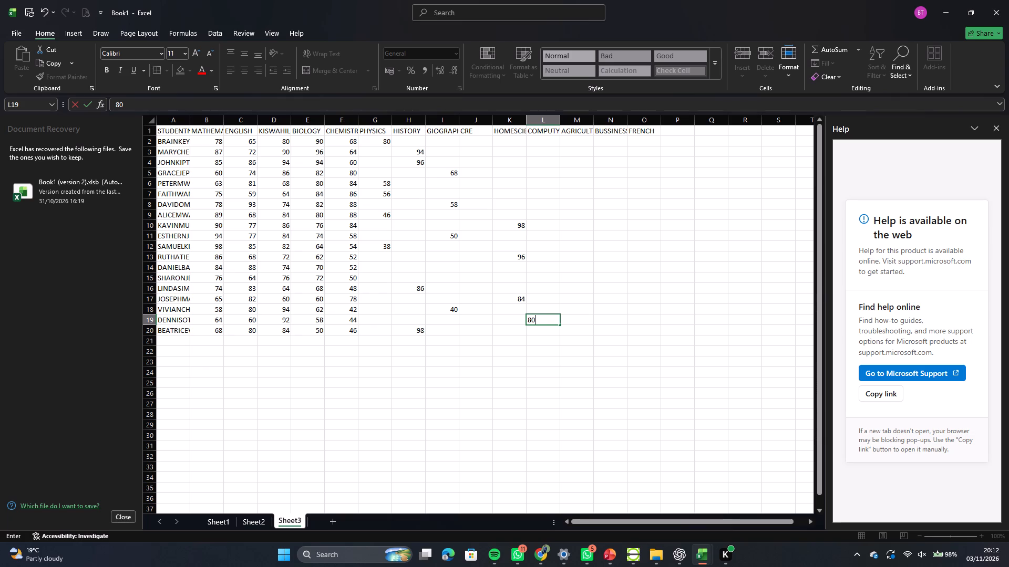
key("8")
key("4")
left_click(538, 325)
left_click(540, 318)
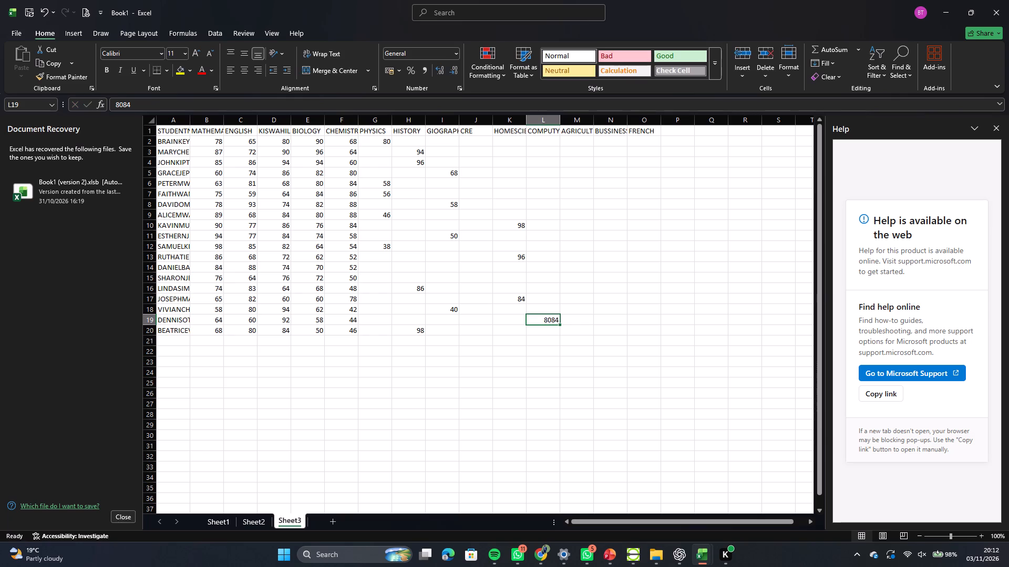
key("BackSpace")
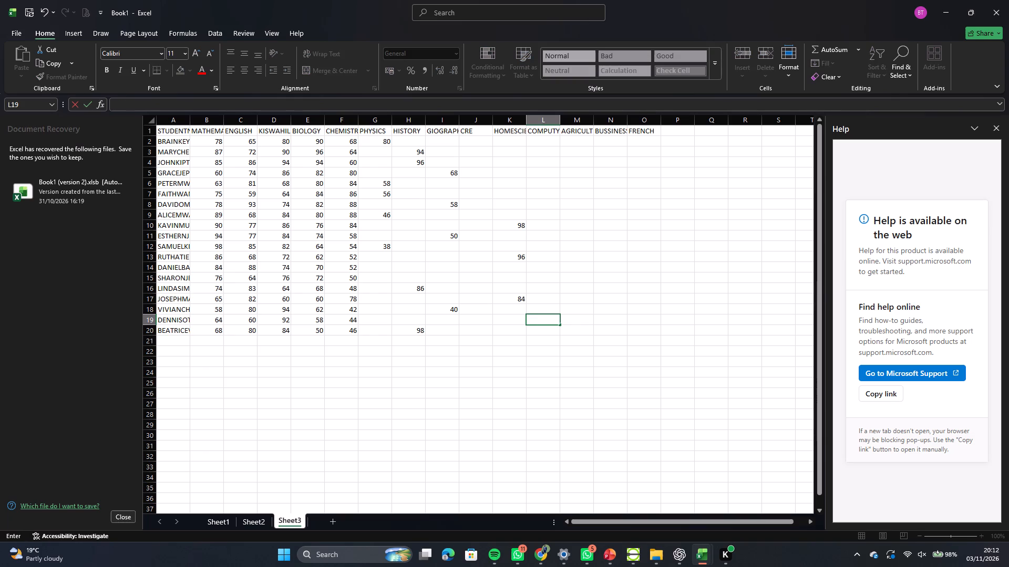
type("84")
key("9")
key("4")
key("BackSpace")
key("BackSpace")
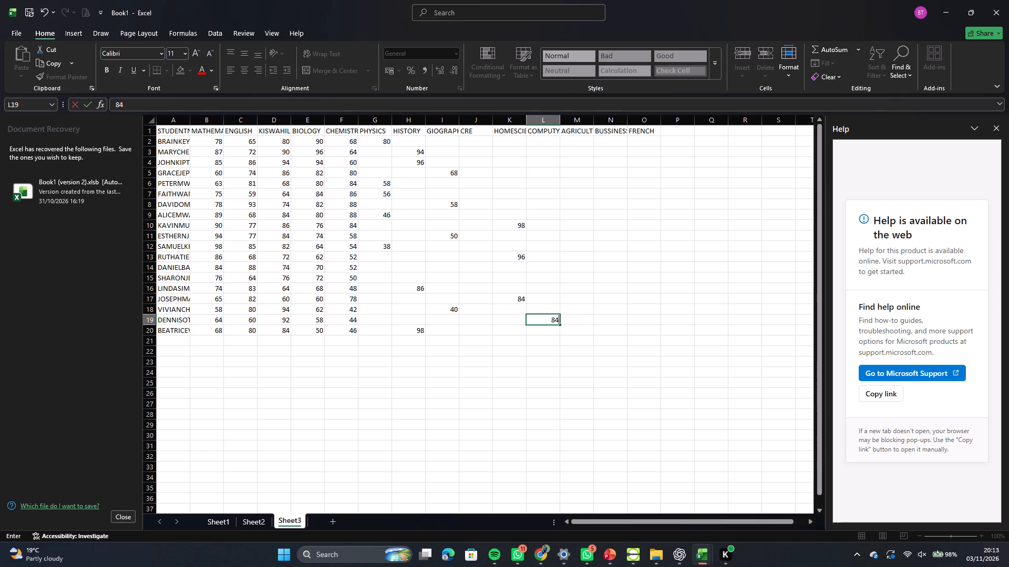
type("50")
key("BackSpace")
key("BackSpace")
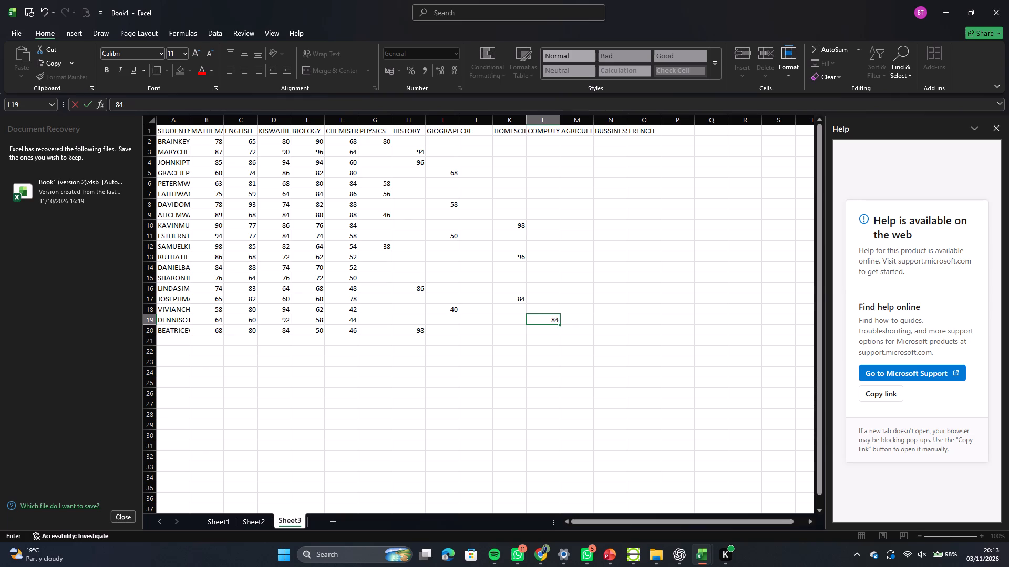
Enter the Agriculture mark 50 in cell M15 and the Business mark 90 in cell N14.
left_click(582, 277)
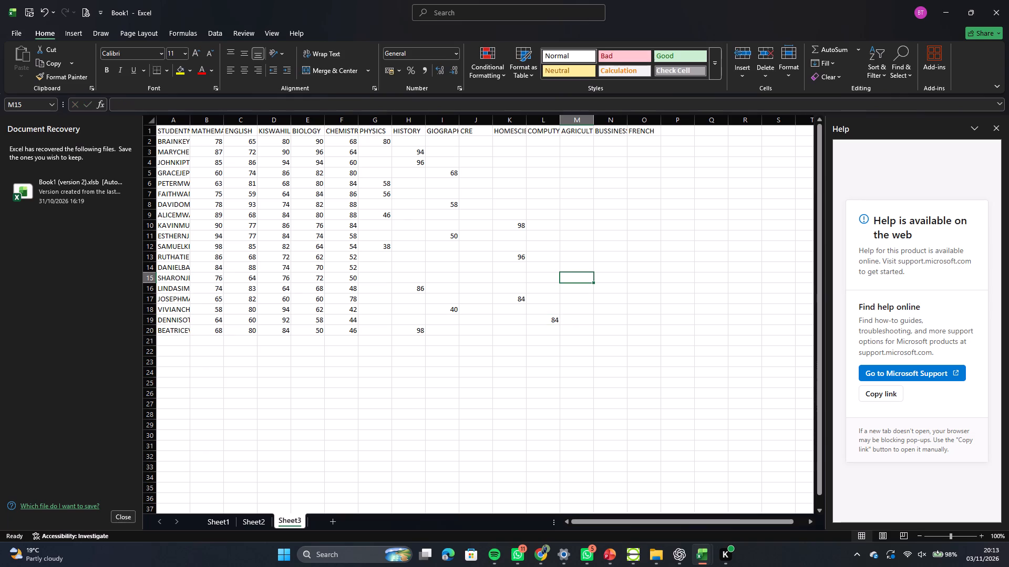
type("50")
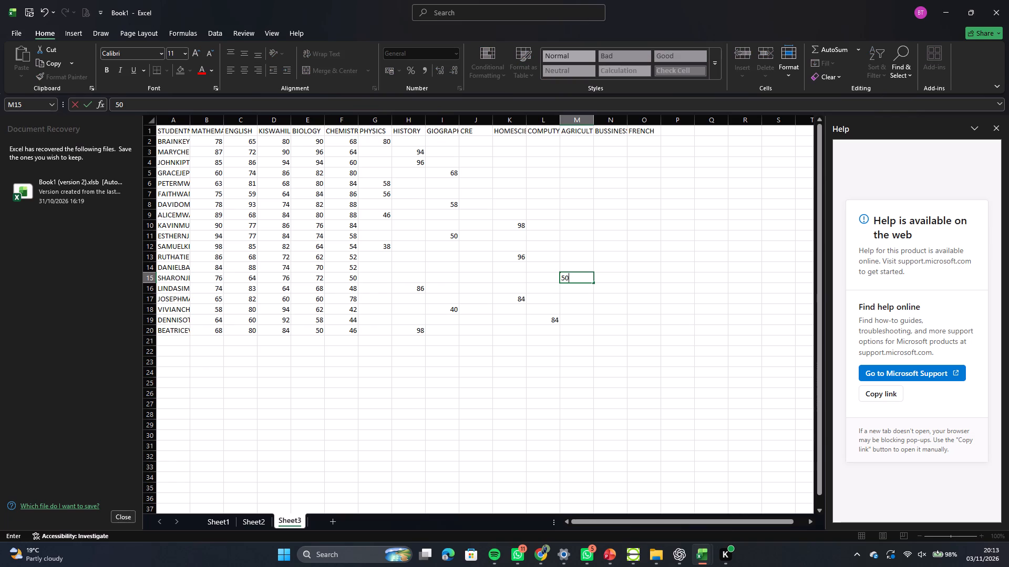
left_click(606, 268)
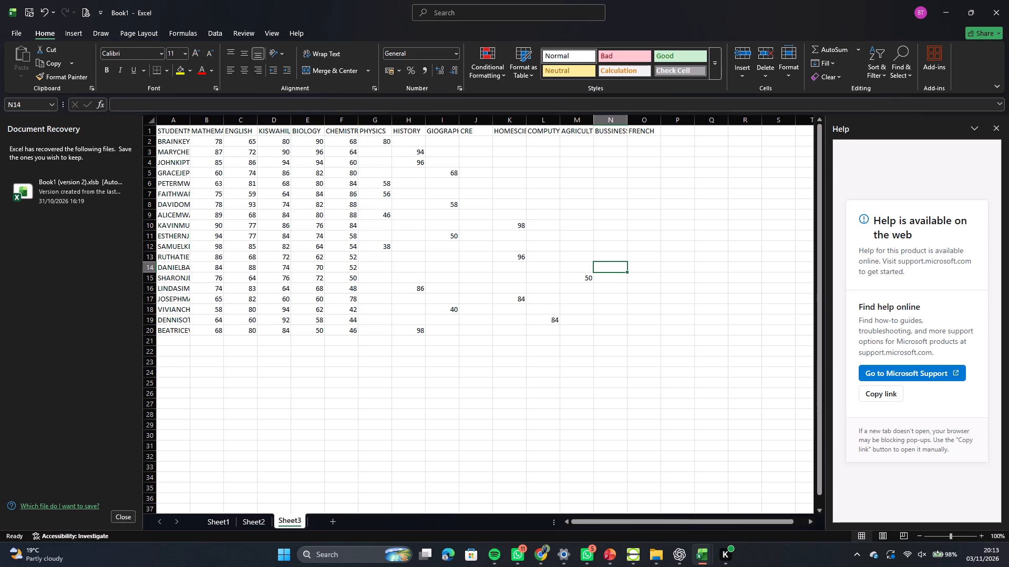
type("90")
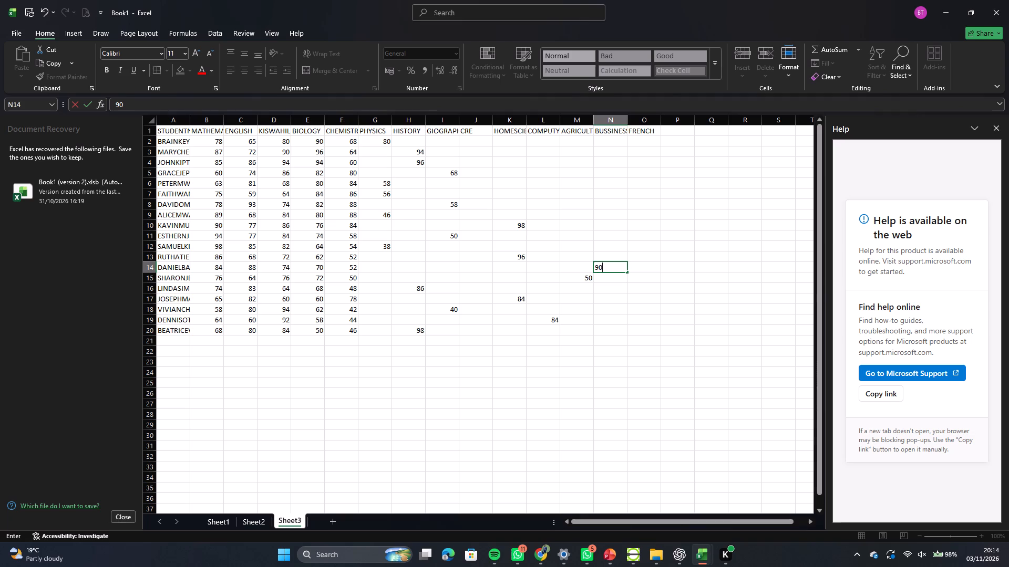
Clear the Physics mark in cell G6 for the student in row 6.
left_click(383, 181)
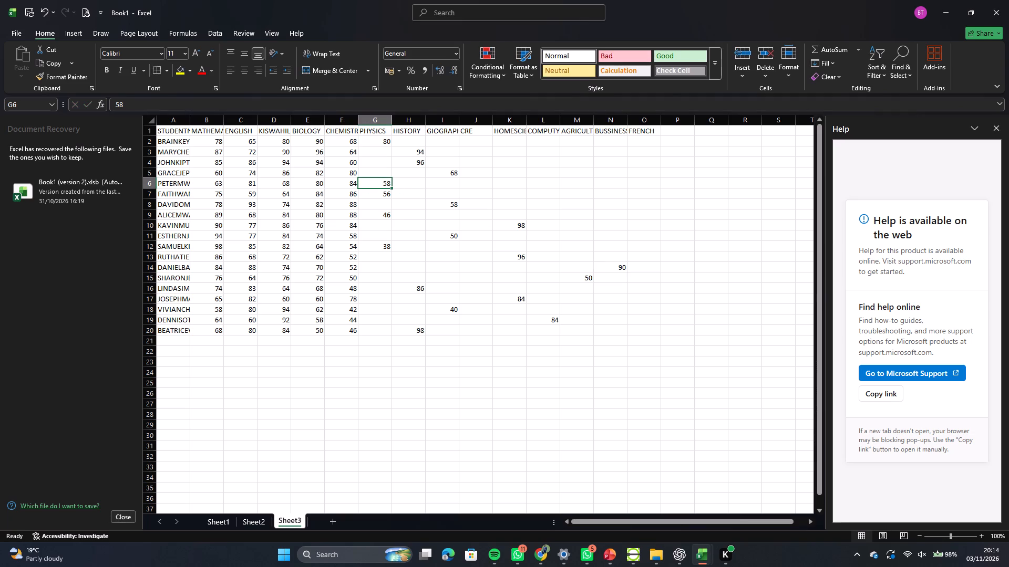
key("BackSpace")
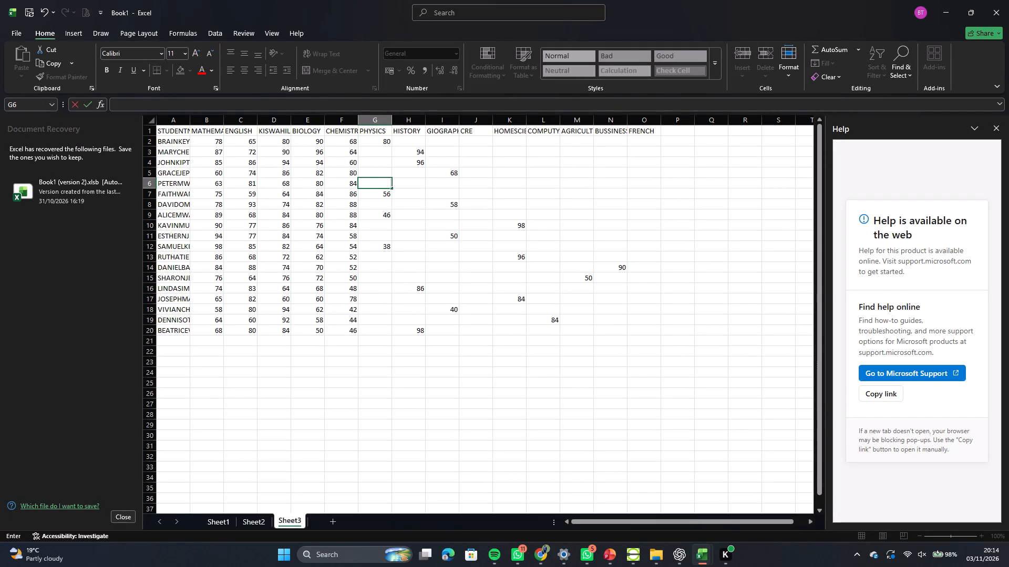
Enter the French mark 90 in cell O6 for the student in row 6.
left_click(645, 182)
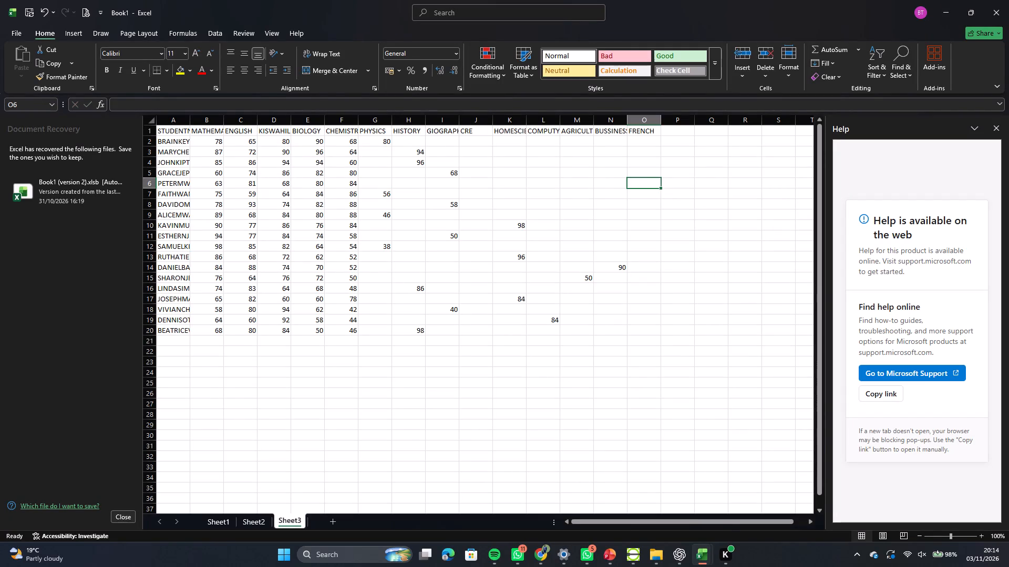
key("9")
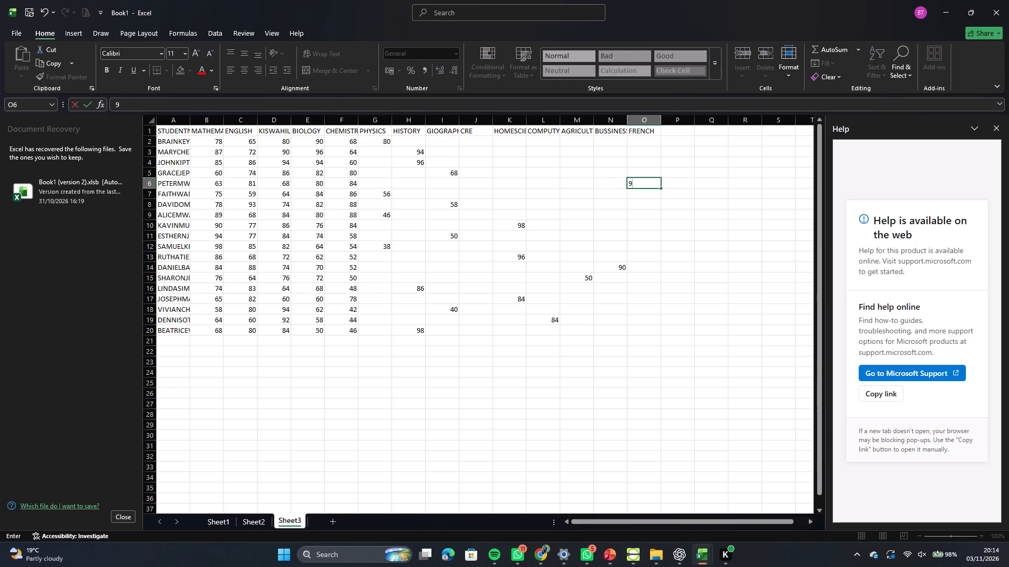
key("0")
type("90")
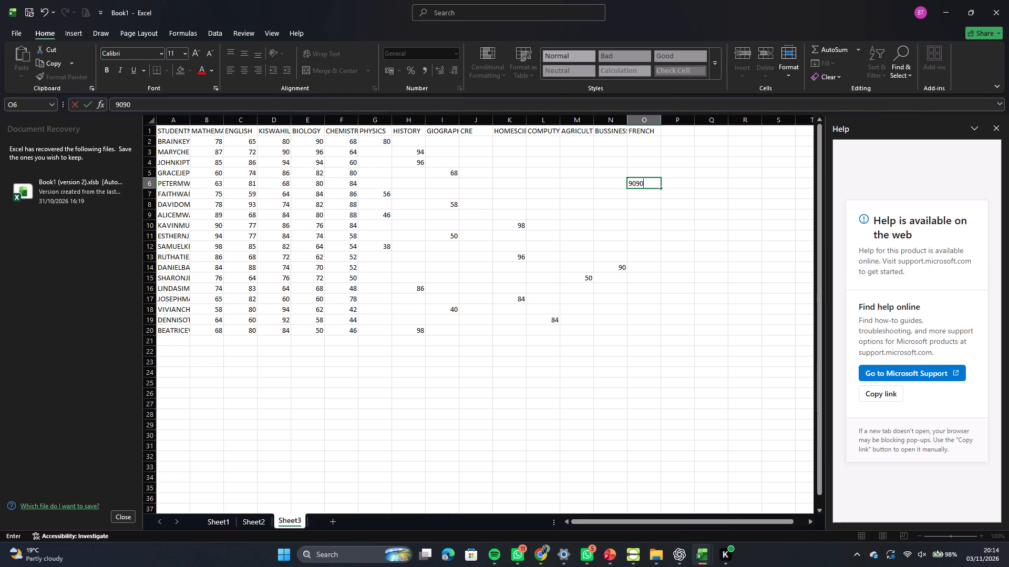
left_click(472, 141)
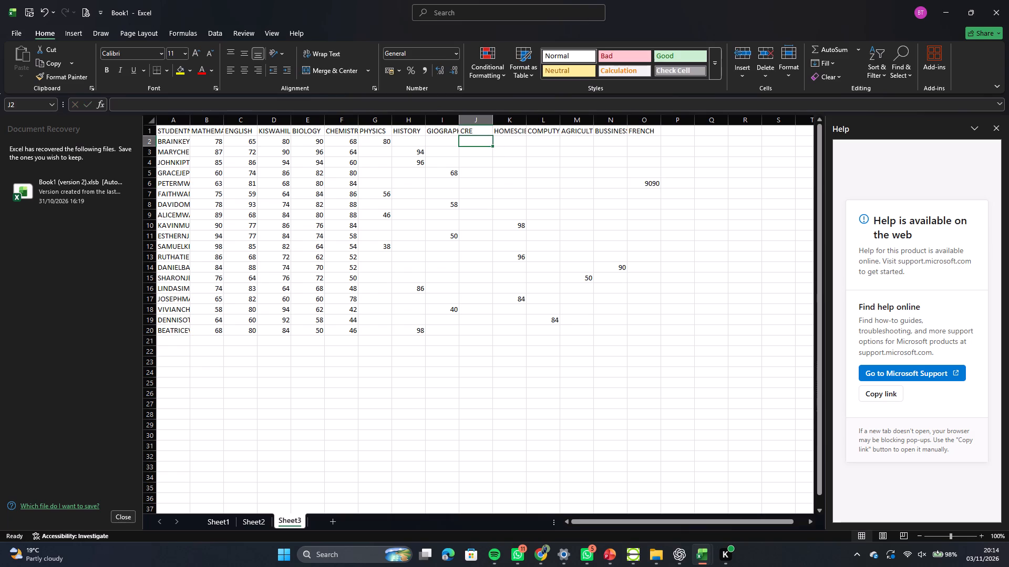
left_click(652, 184)
key("BackSpace")
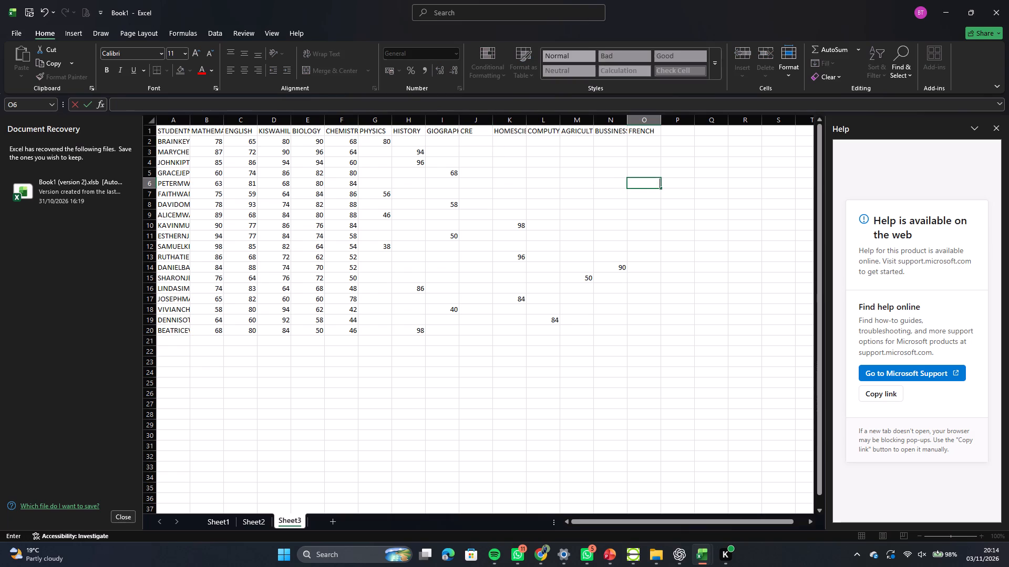
type("90")
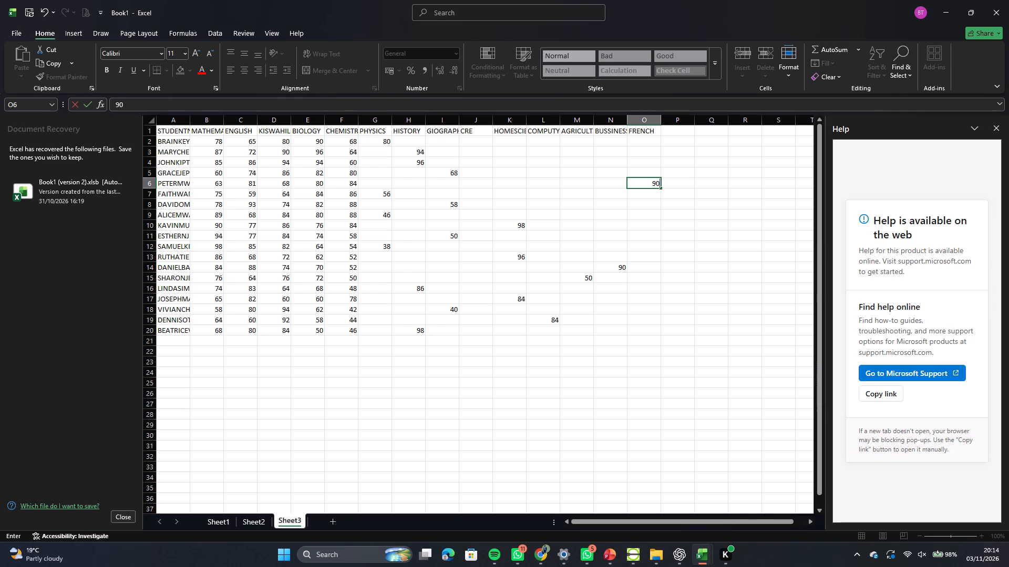
Enter the CRE marks 90, 96, 84, 84 and 82 in cells J2 to J6.
left_click(473, 141)
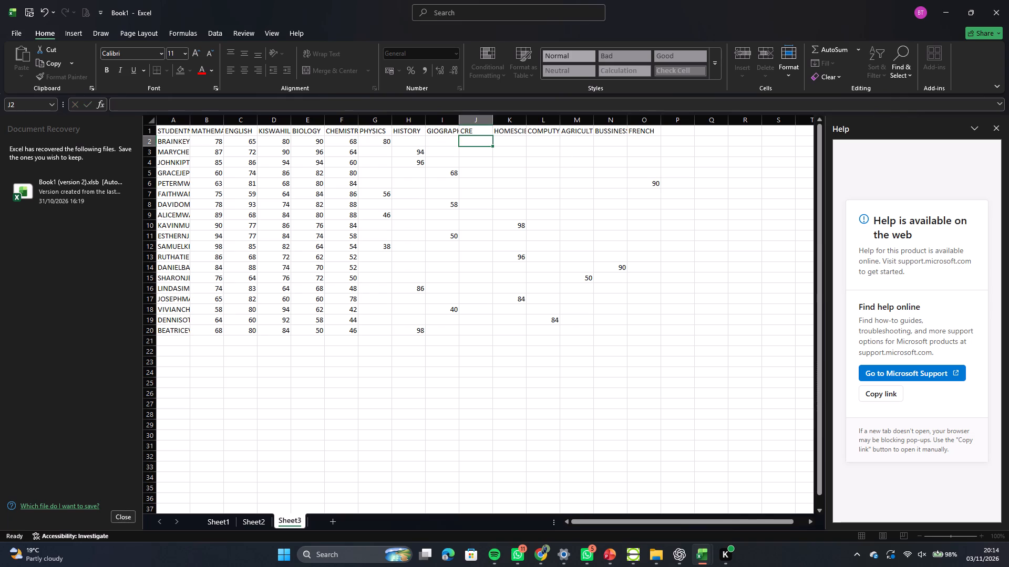
type("90")
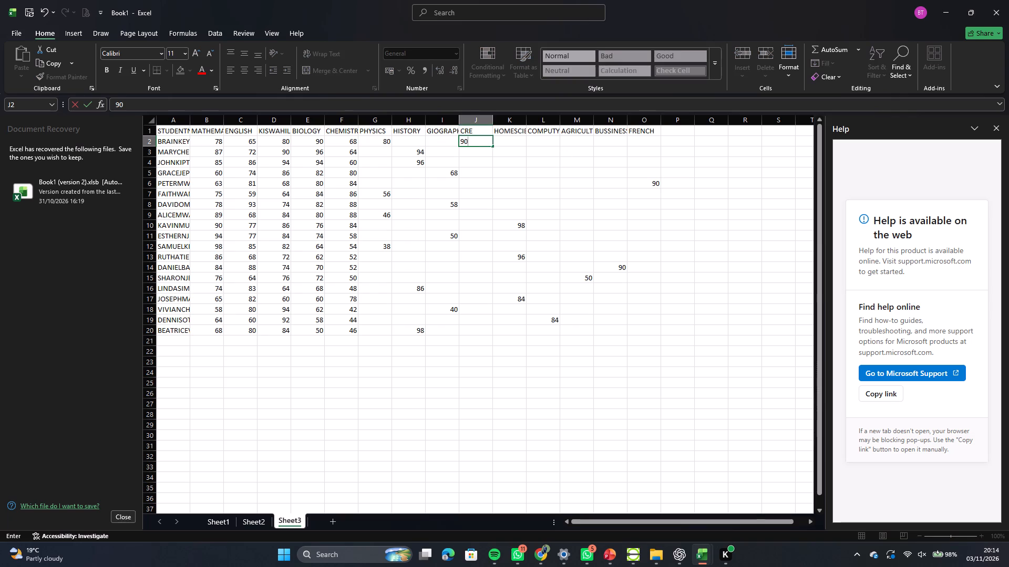
left_click(466, 155)
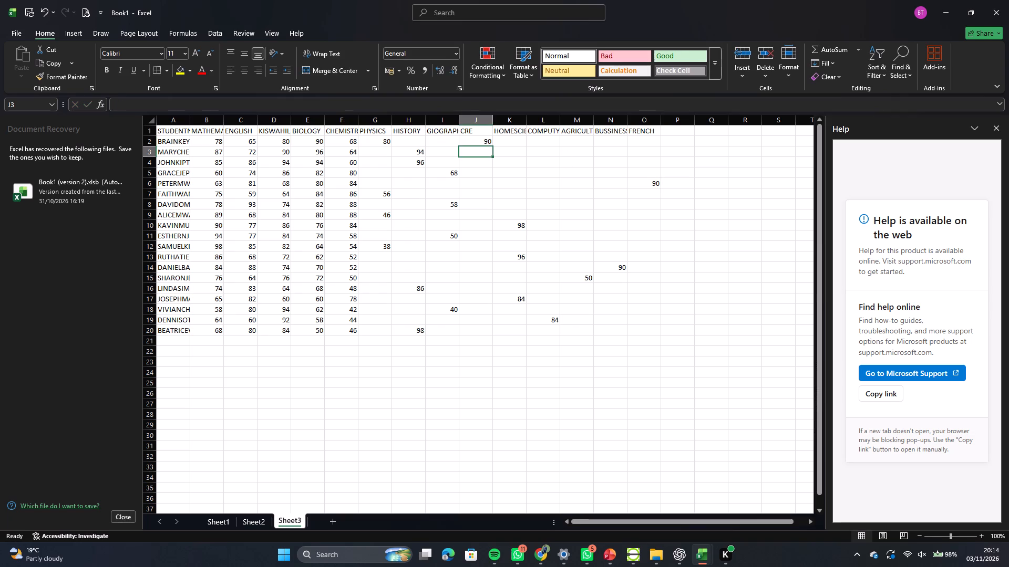
type("96")
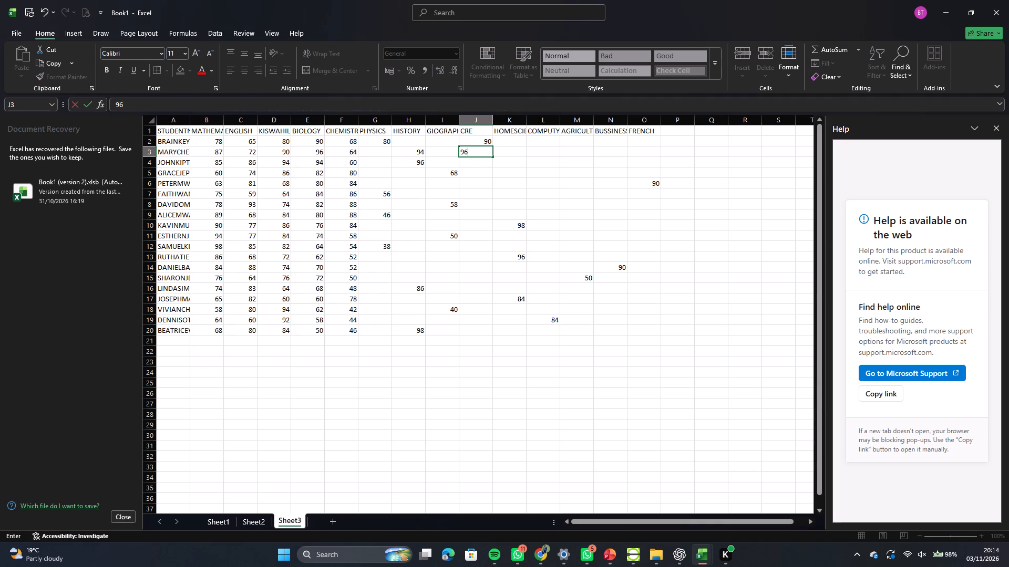
left_click(473, 164)
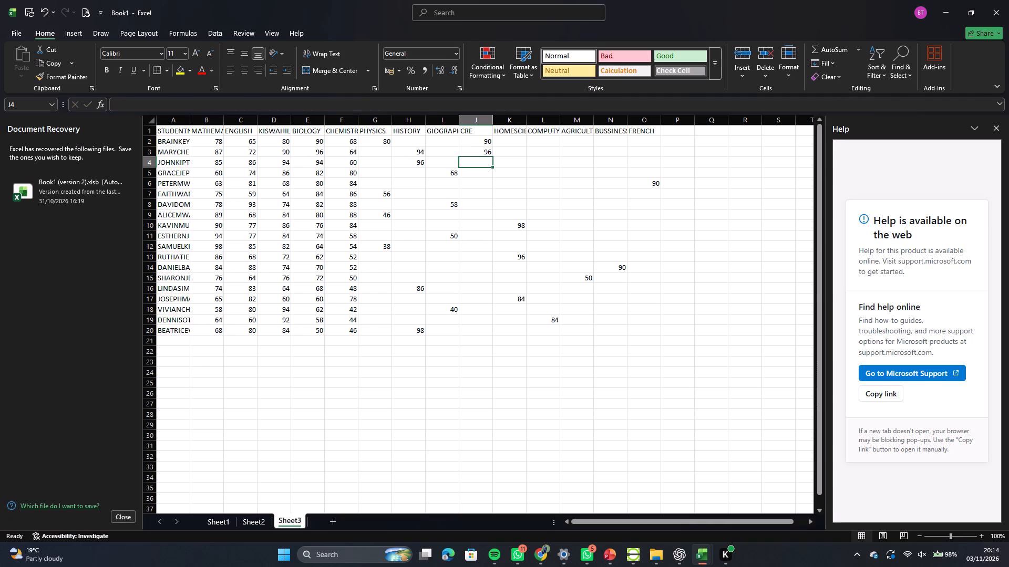
type("84")
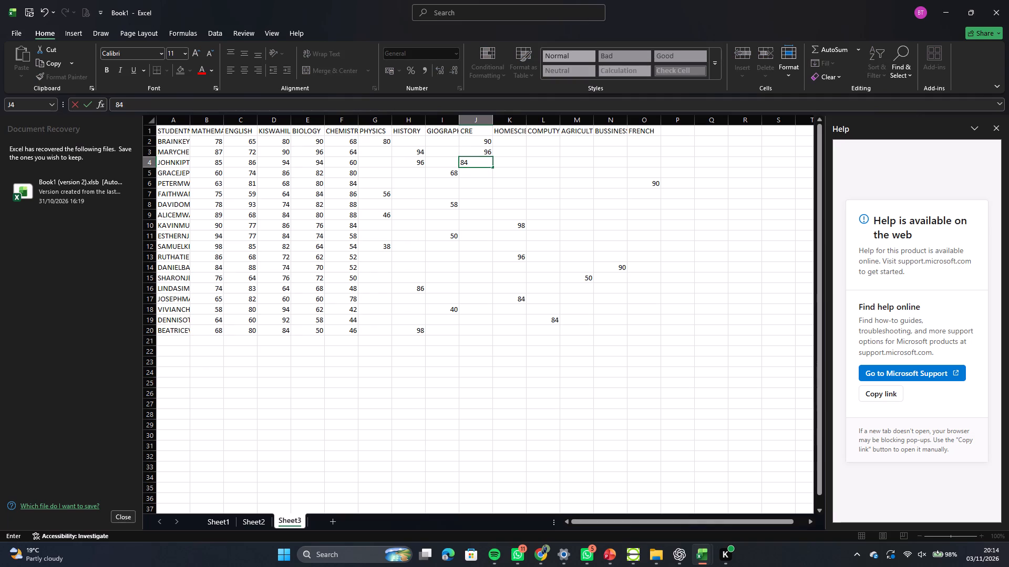
left_click(475, 176)
type("84")
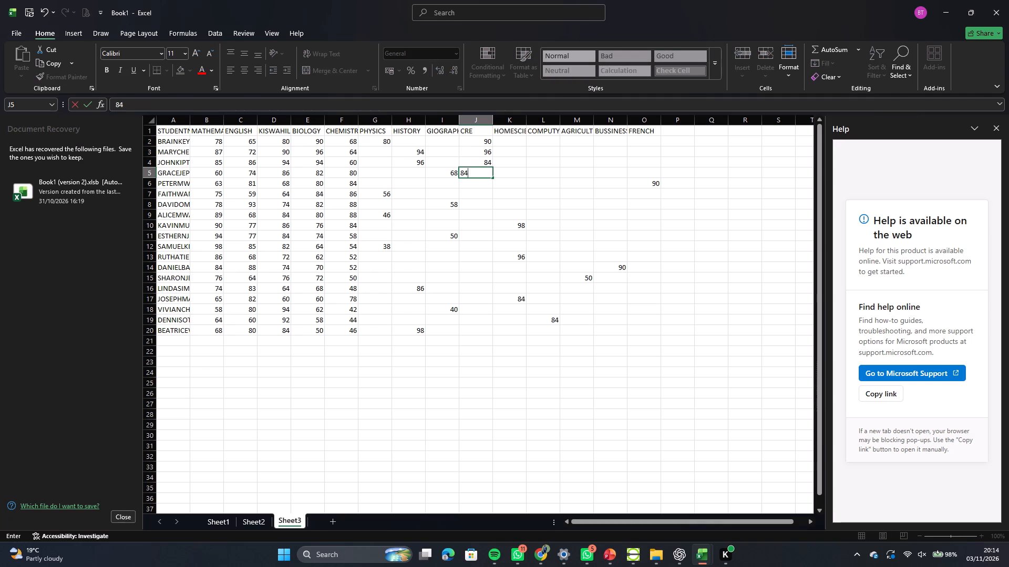
left_click(478, 183)
type("83")
key("BackSpace")
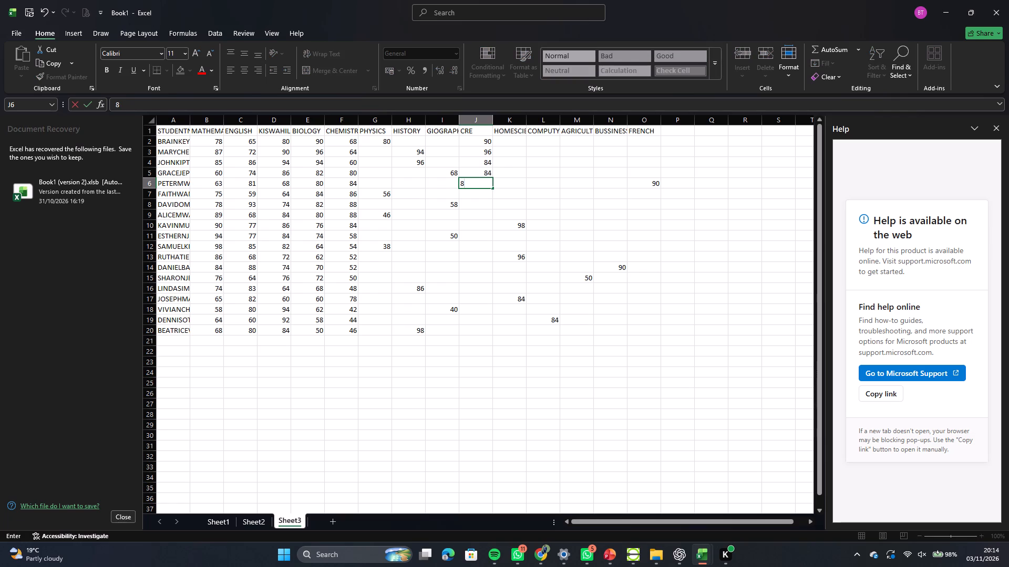
key("2")
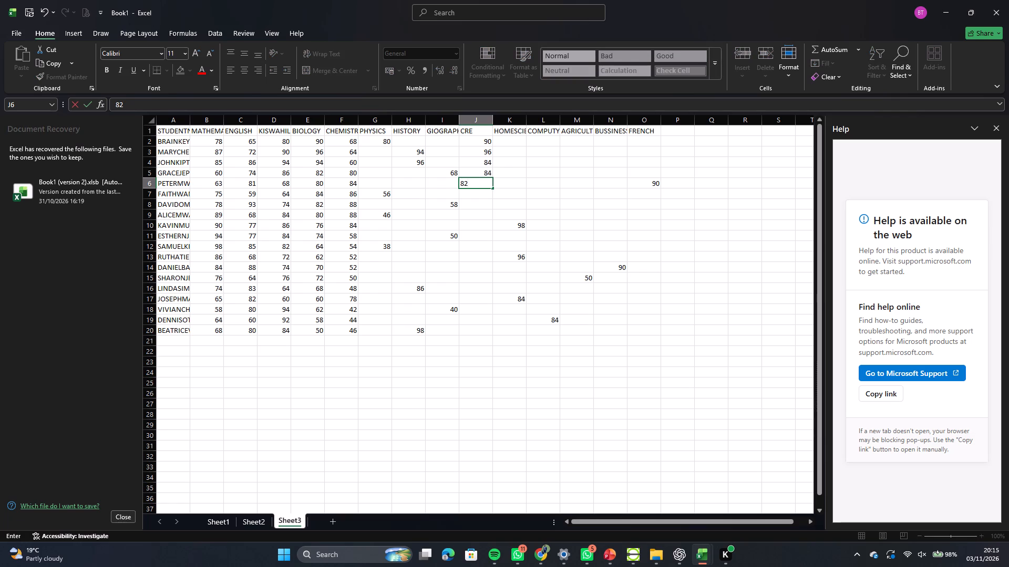
Enter the CRE marks 76, 86, 74, 68 and 78 in cells J7 to J11.
left_click(482, 194)
key("7")
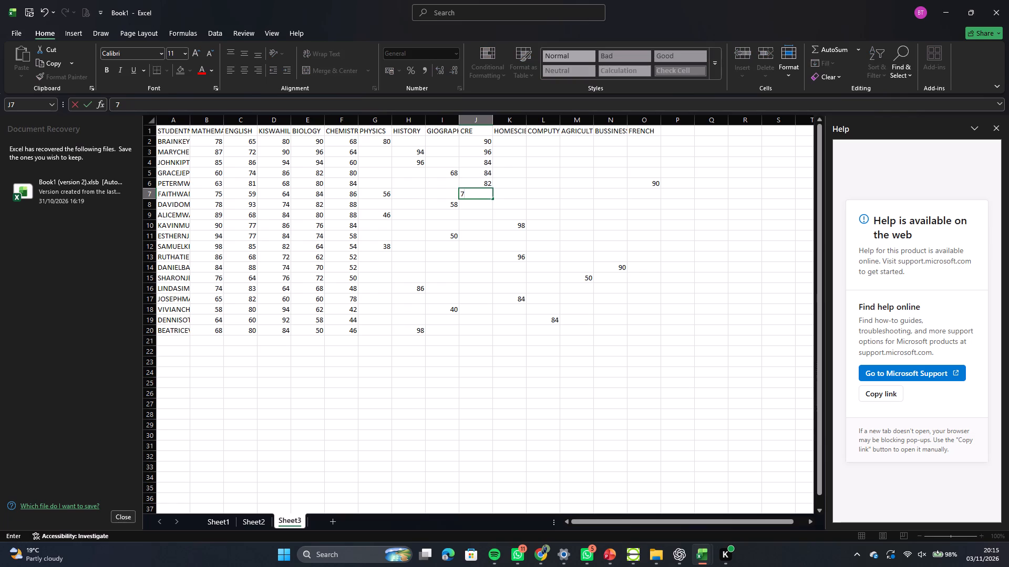
key("6")
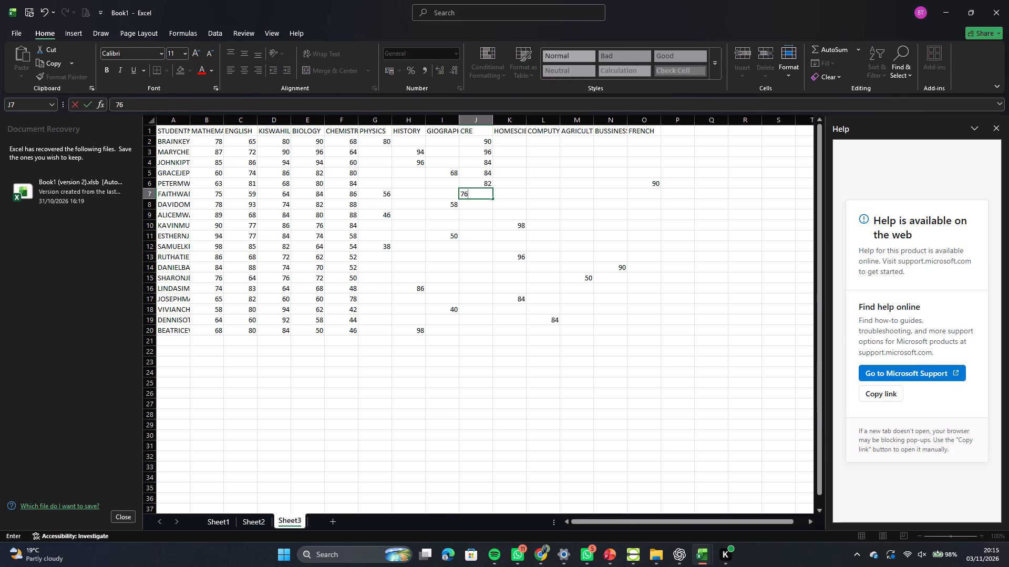
left_click(481, 207)
type("86")
left_click(480, 219)
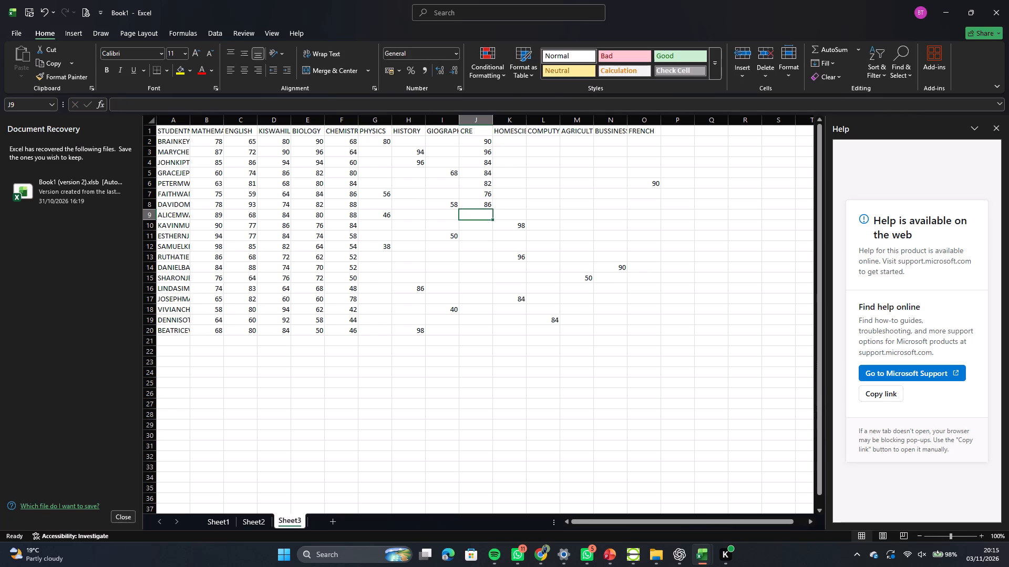
key("7")
key("4")
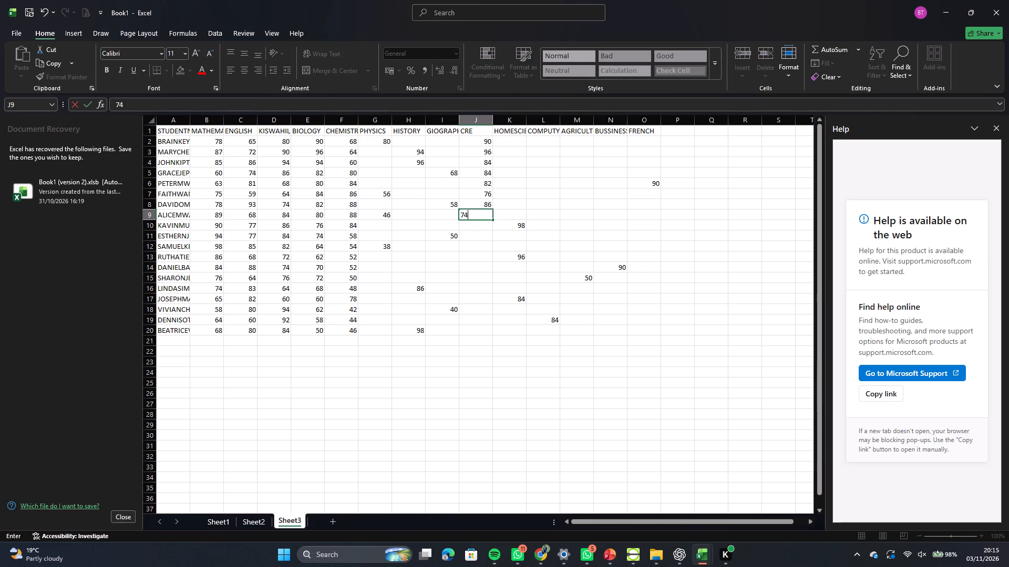
left_click(481, 230)
type("68")
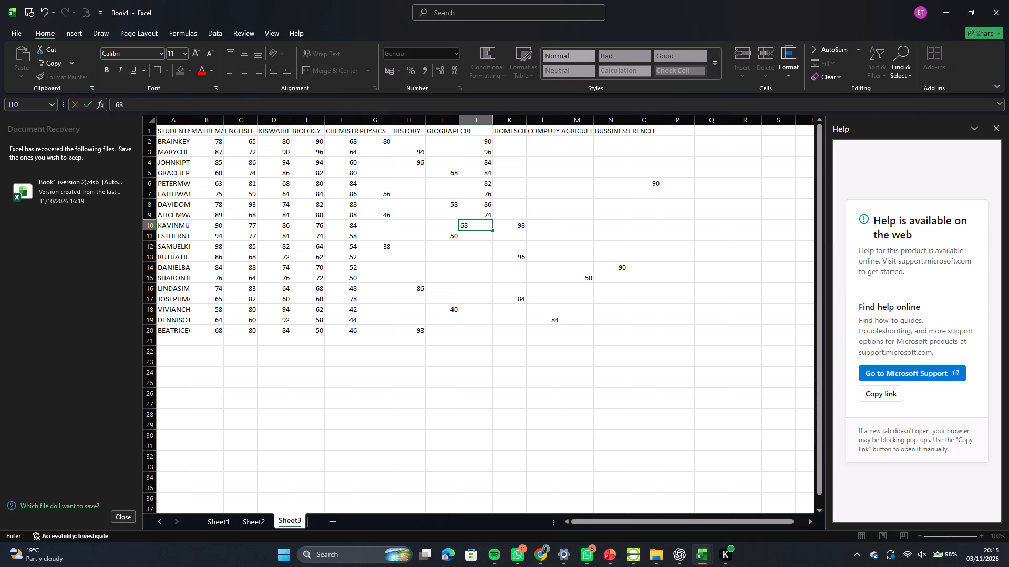
left_click(478, 238)
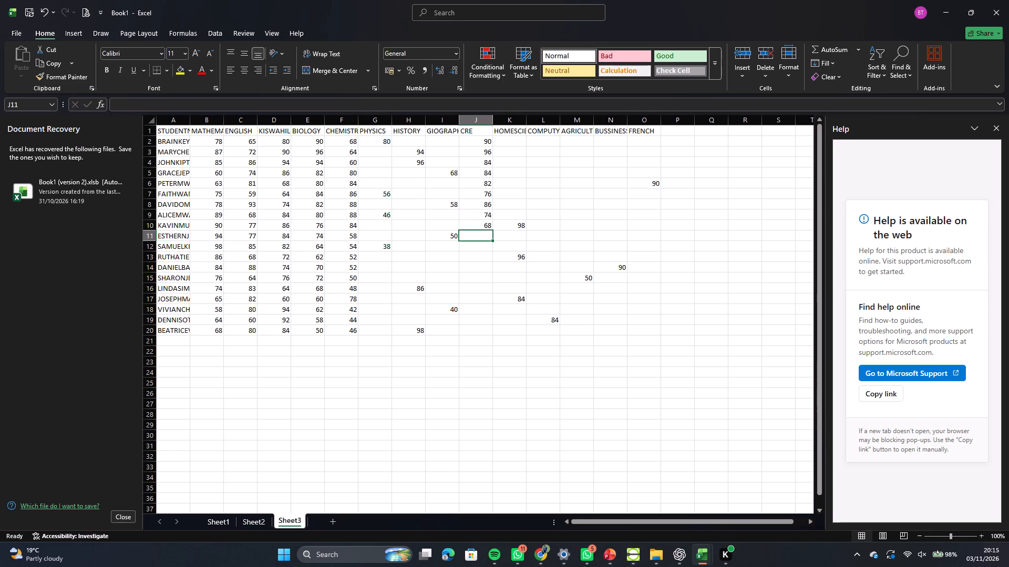
type("78")
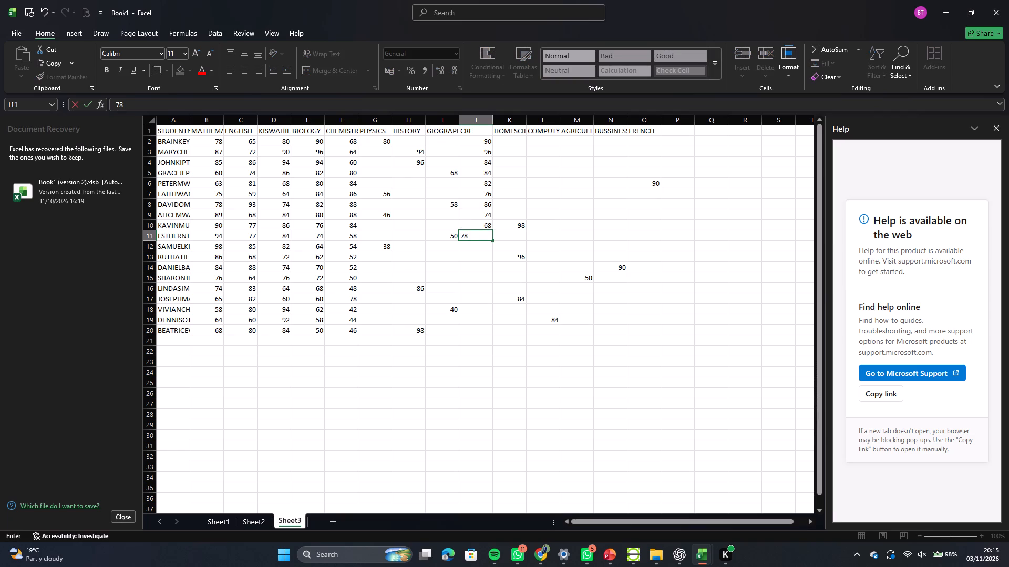
Enter the CRE marks 74, 72, 88, 86 and 80 in cells J12 to J16.
left_click(478, 247)
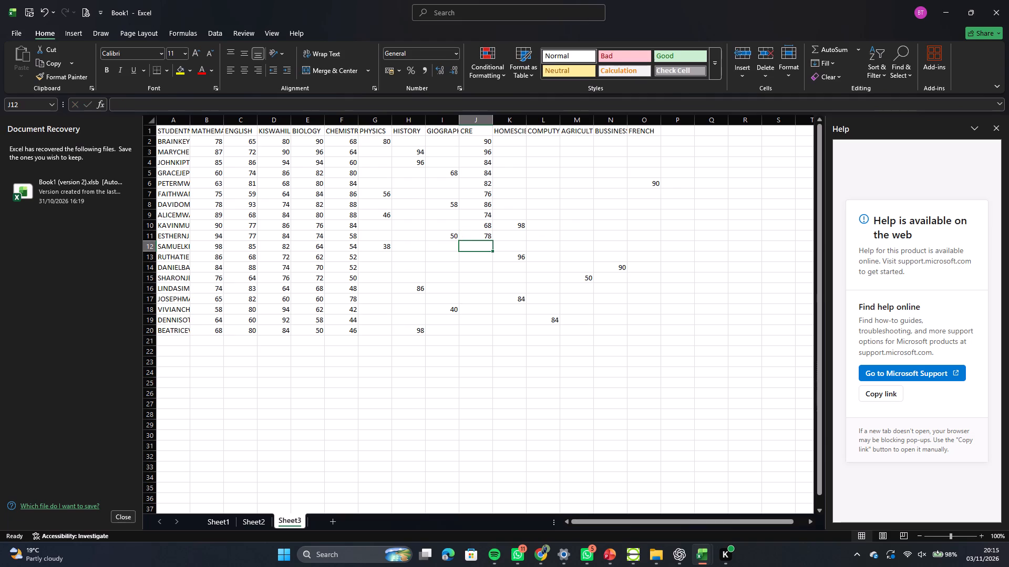
key("7")
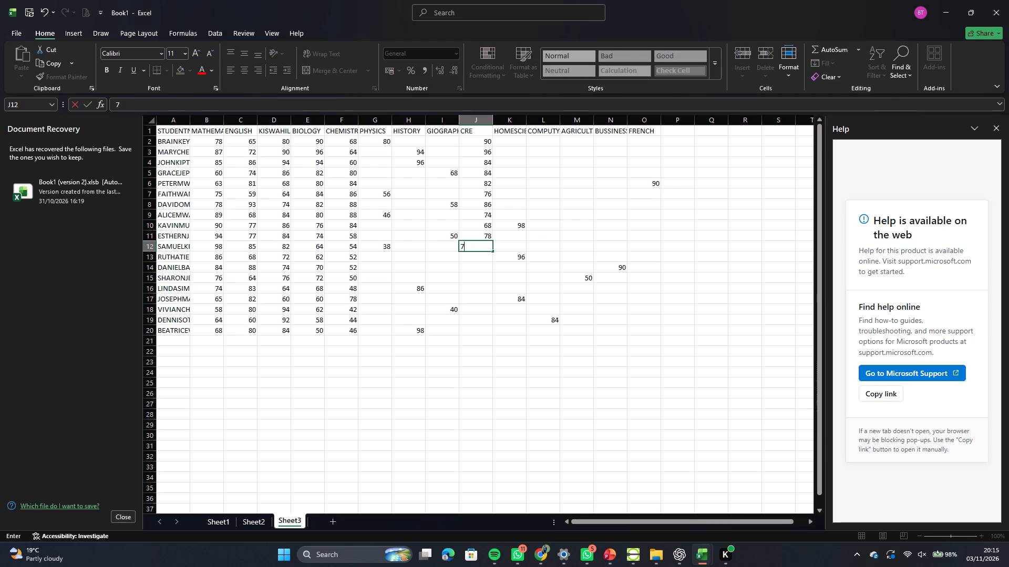
key("4")
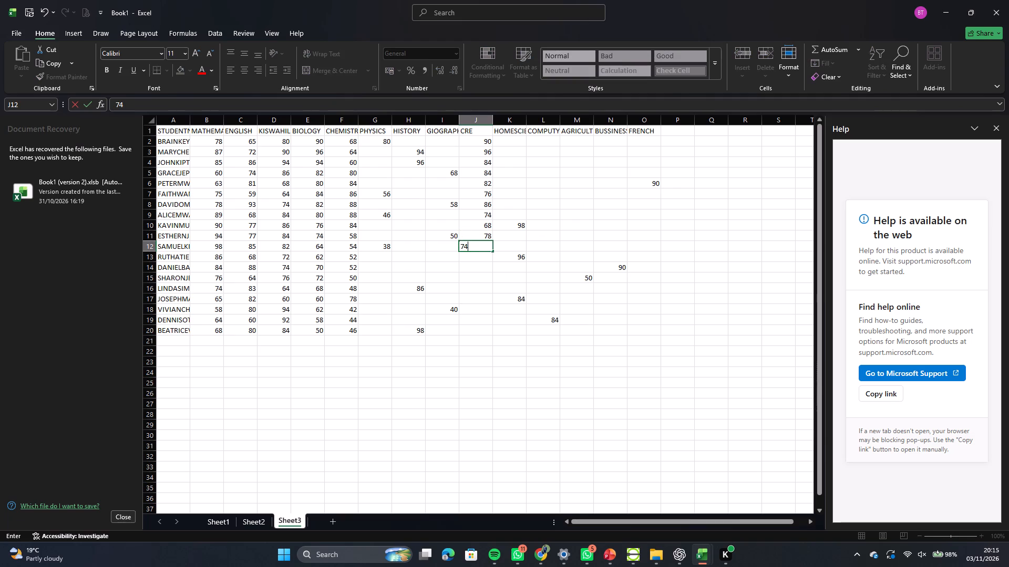
left_click(482, 256)
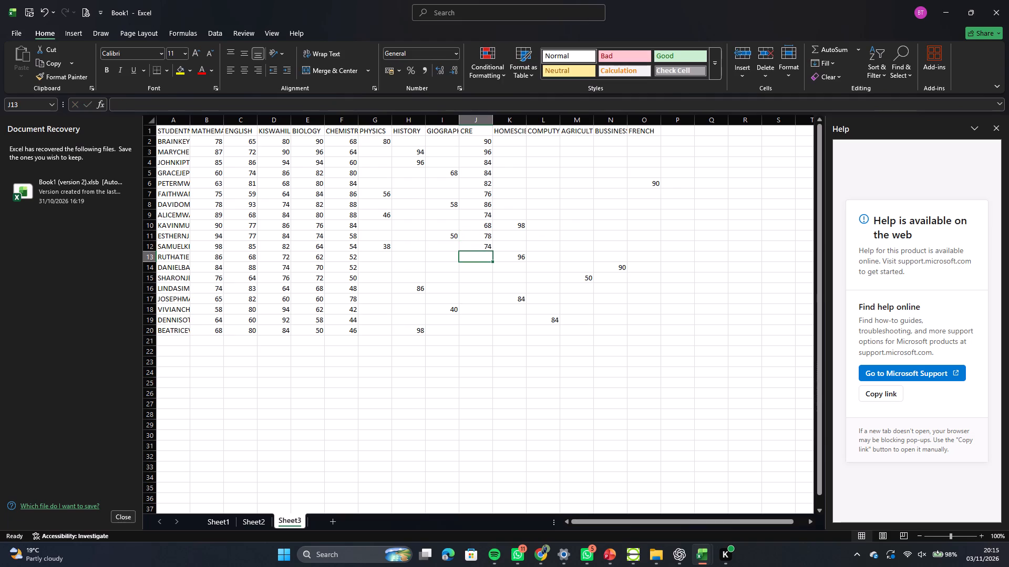
type("72")
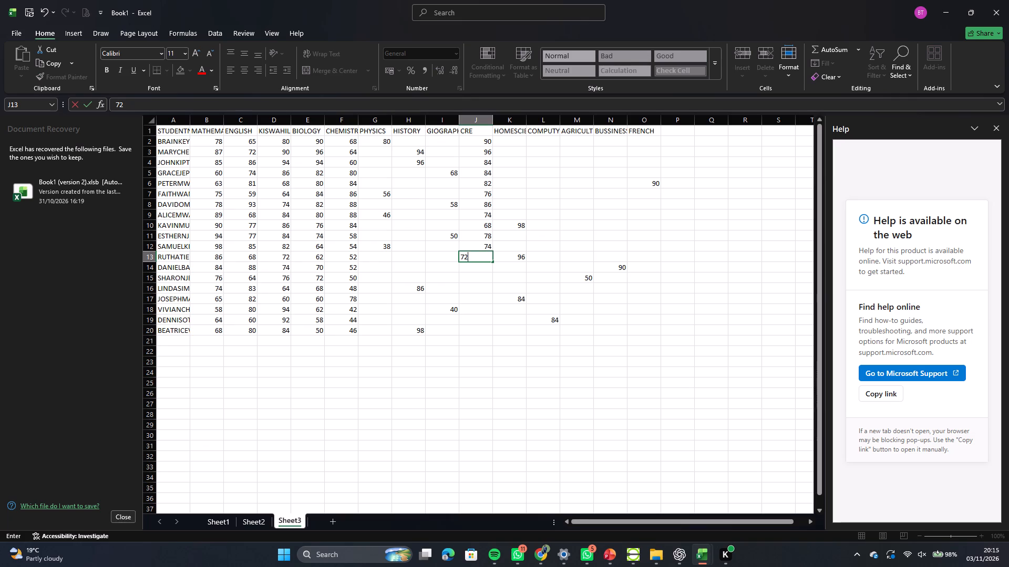
left_click(484, 272)
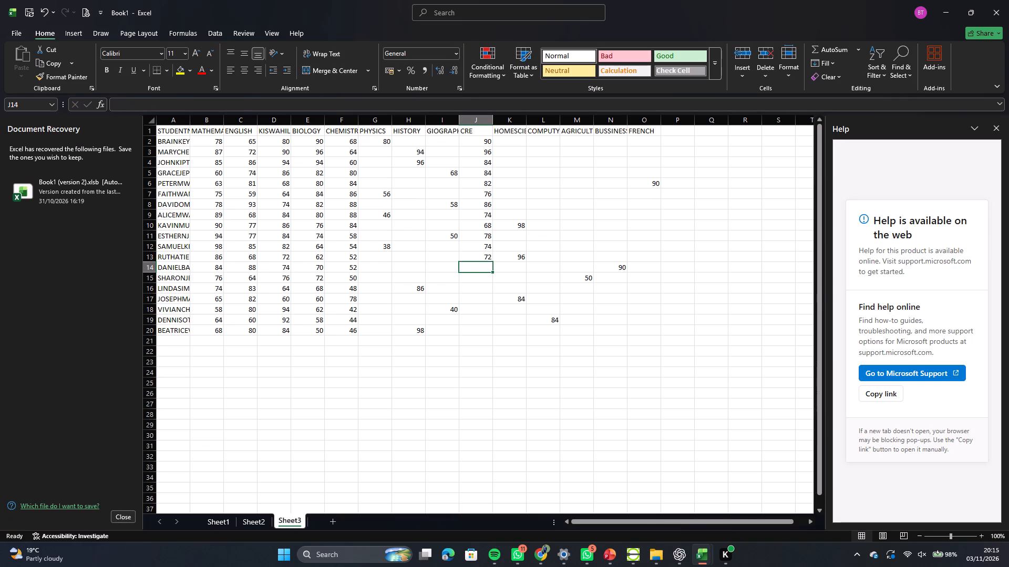
key("8")
key("8")
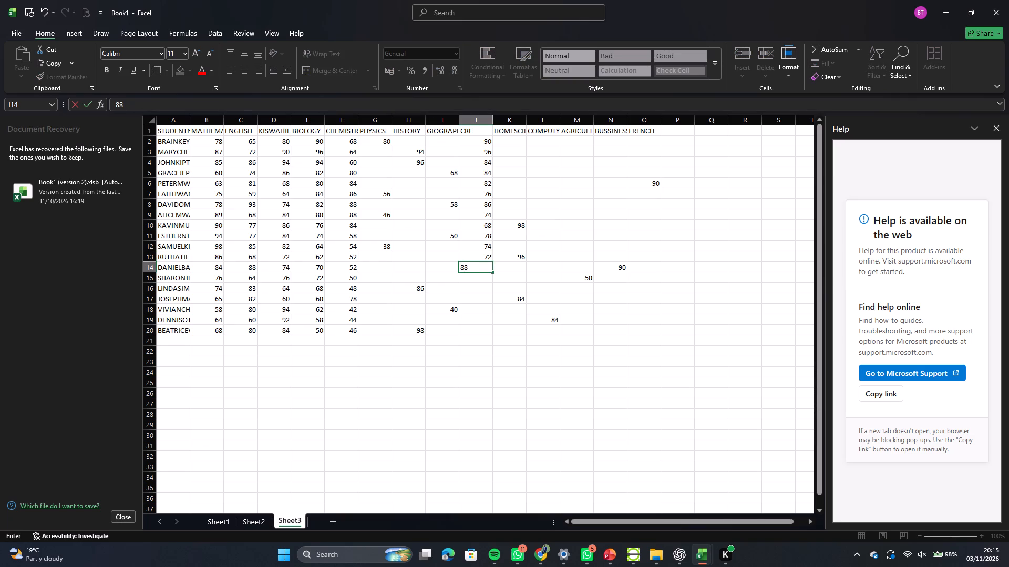
left_click(483, 281)
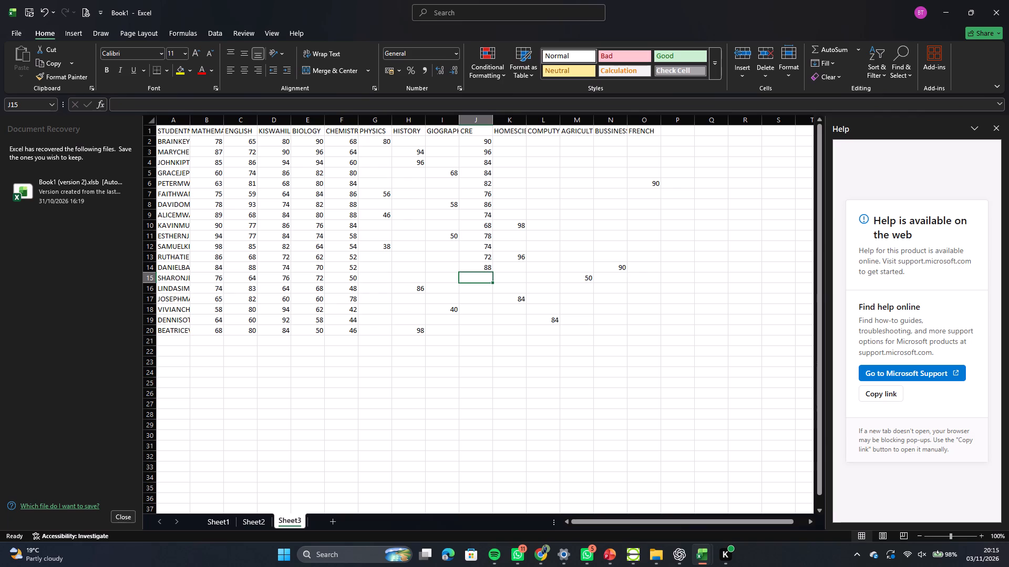
key("8")
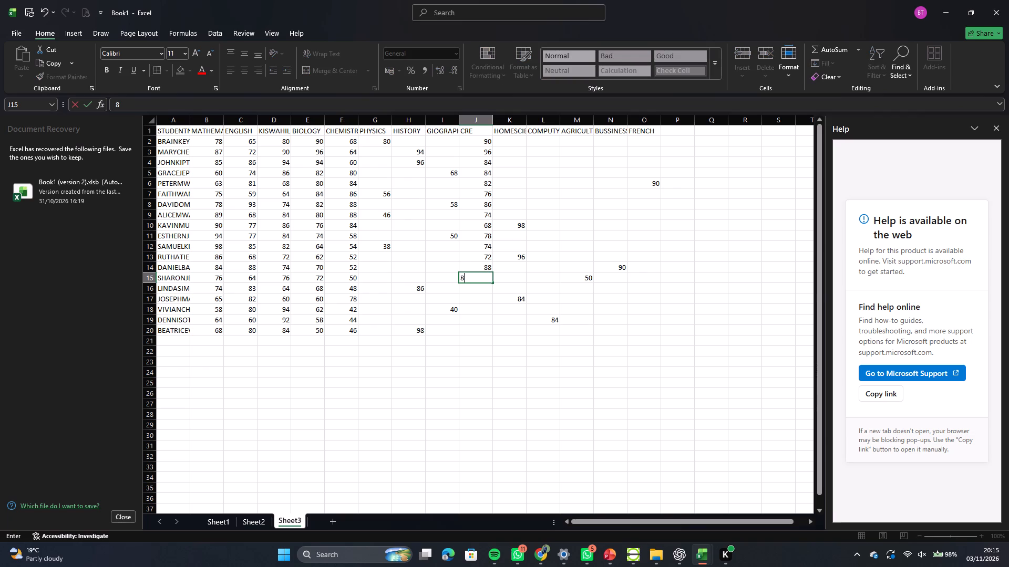
key("6")
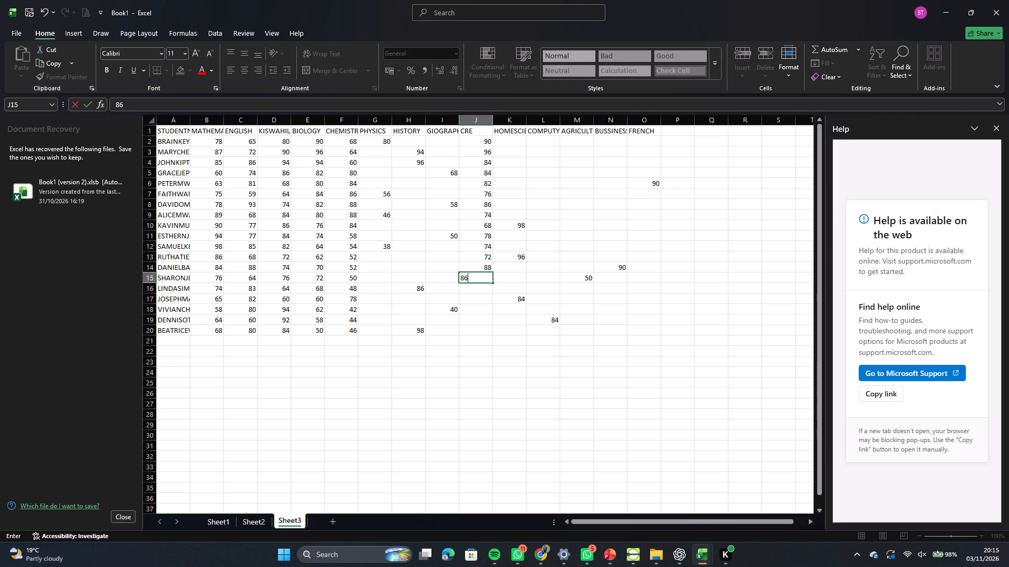
left_click(487, 289)
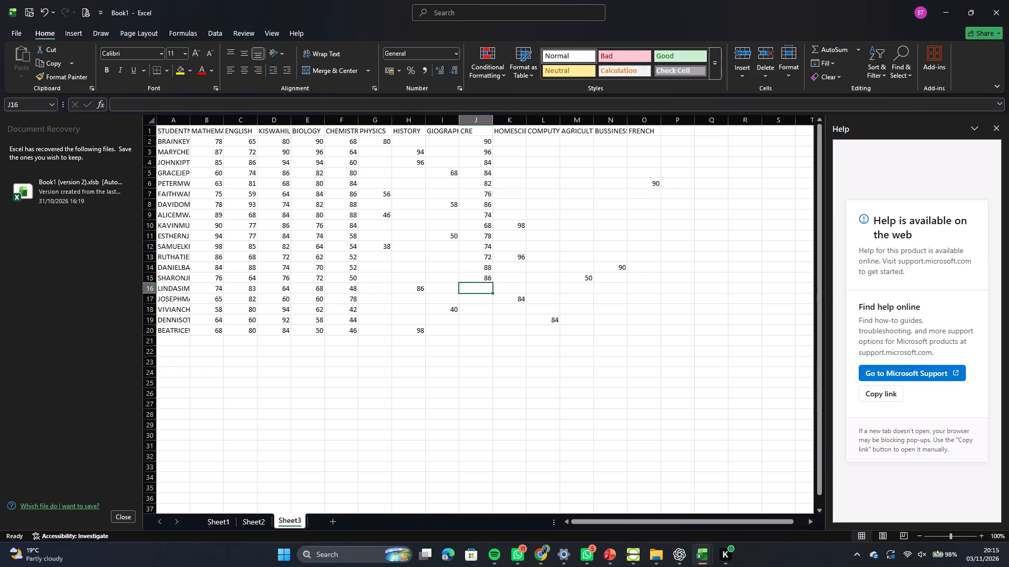
type("80")
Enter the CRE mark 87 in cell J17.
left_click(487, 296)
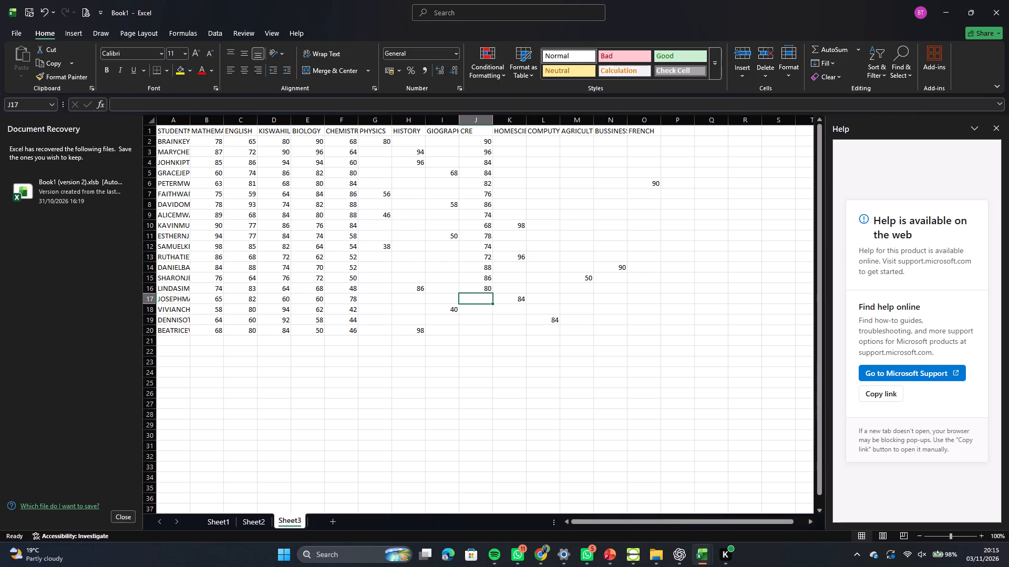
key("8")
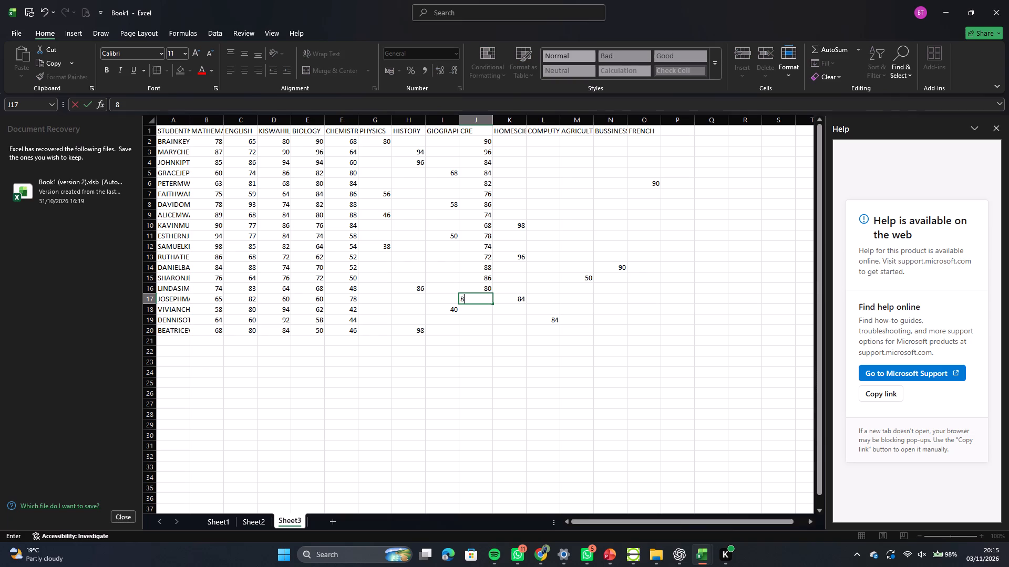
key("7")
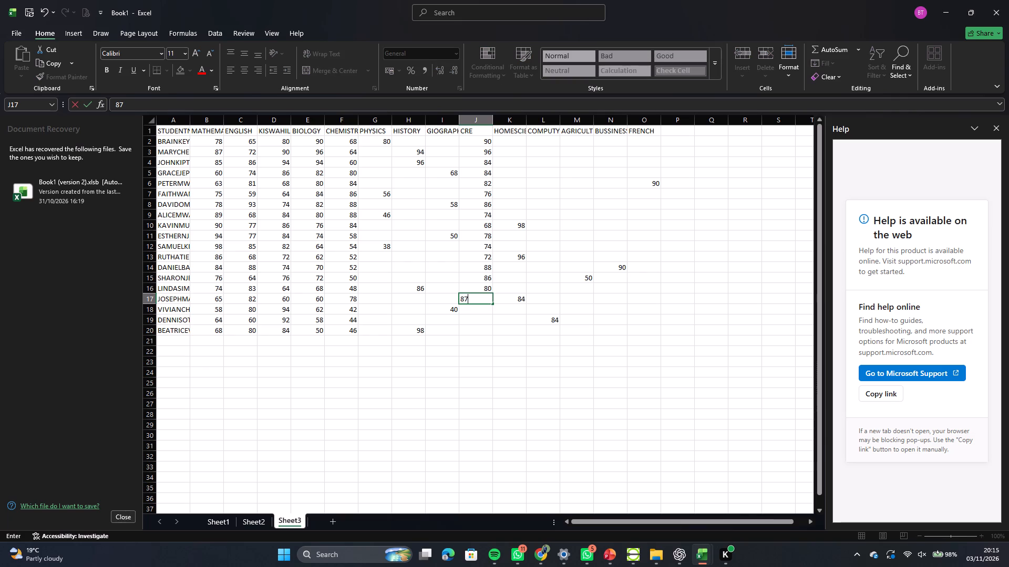
Enter the CRE marks 70, 73, 75 and 79 in cells J17 to J20.
left_click(482, 305)
type("70")
left_click(480, 309)
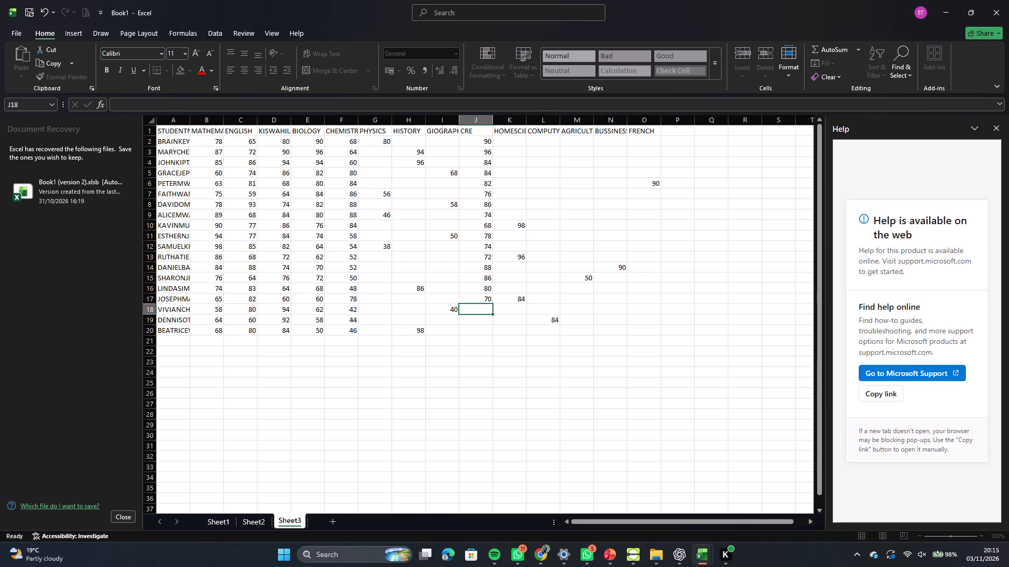
key("7")
key("3")
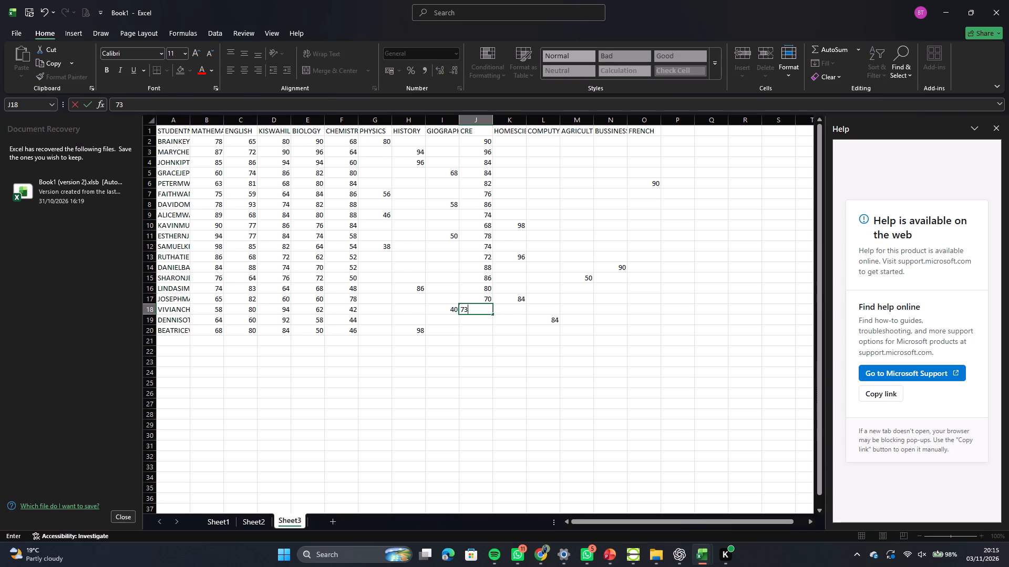
left_click(480, 318)
key("7")
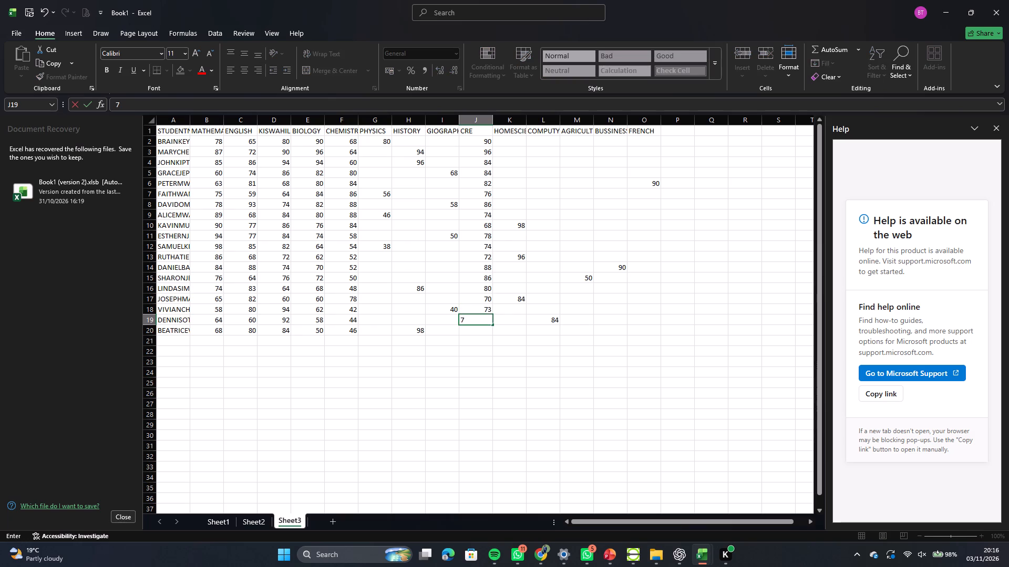
key("5")
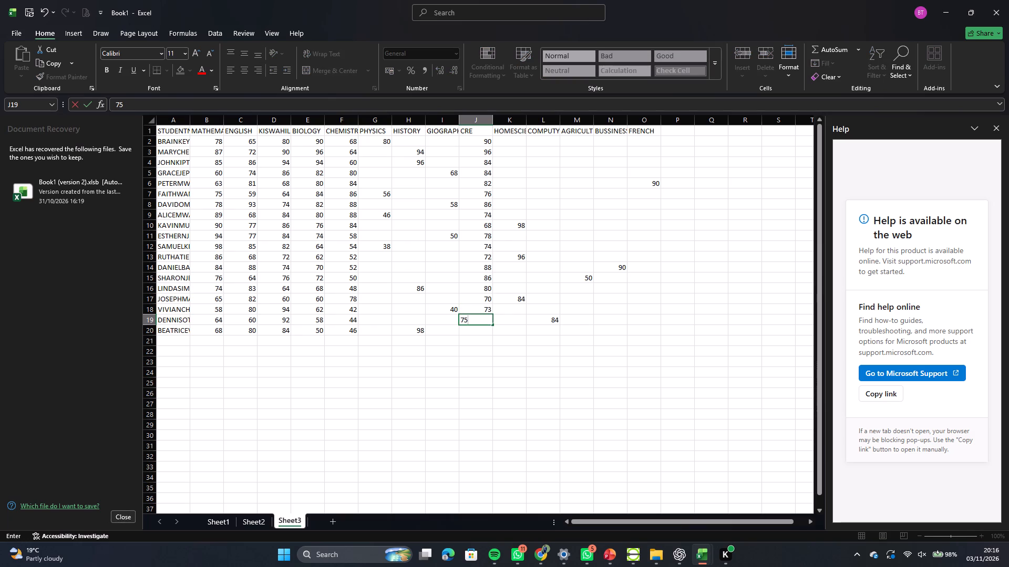
left_click(478, 327)
type("79")
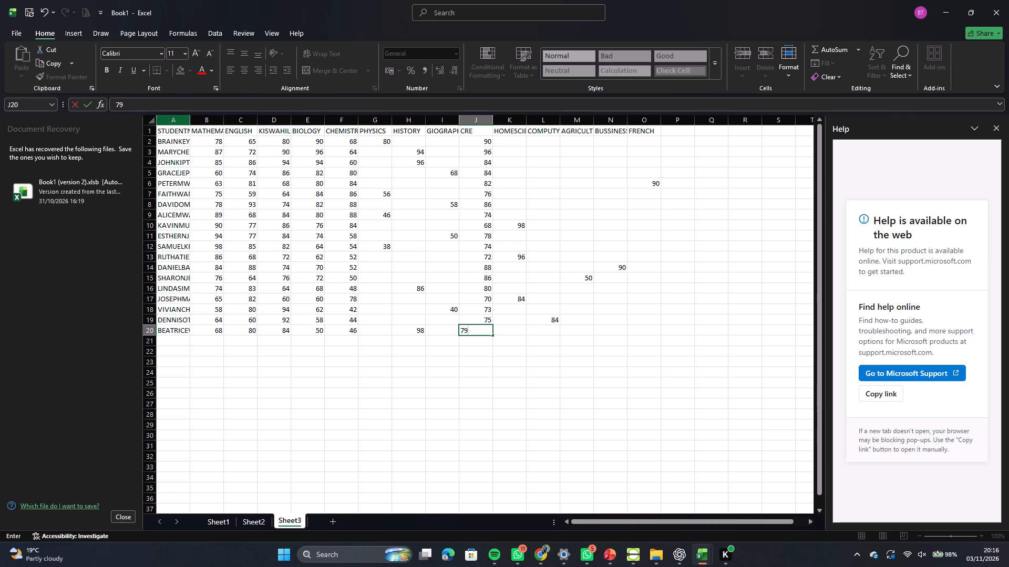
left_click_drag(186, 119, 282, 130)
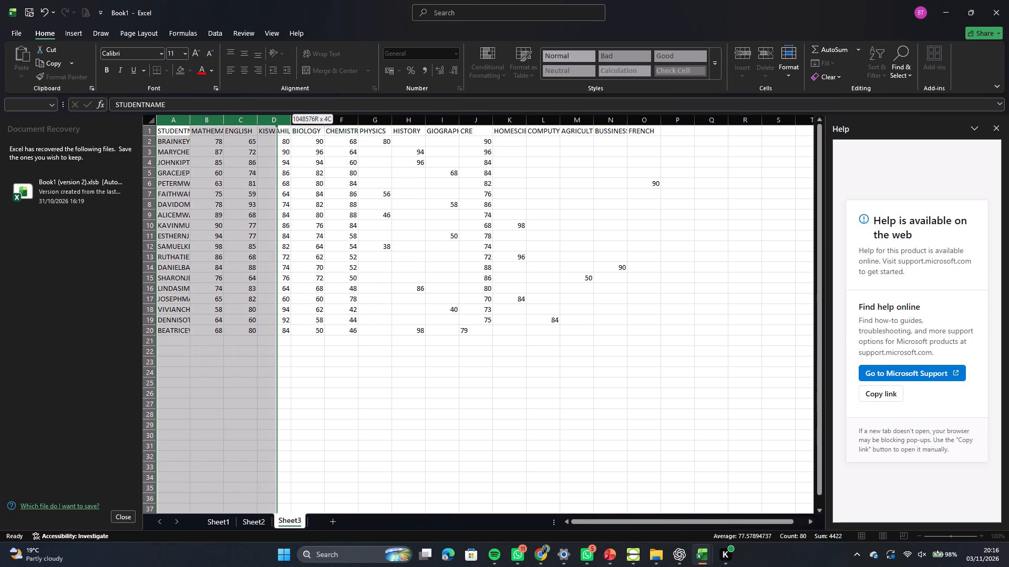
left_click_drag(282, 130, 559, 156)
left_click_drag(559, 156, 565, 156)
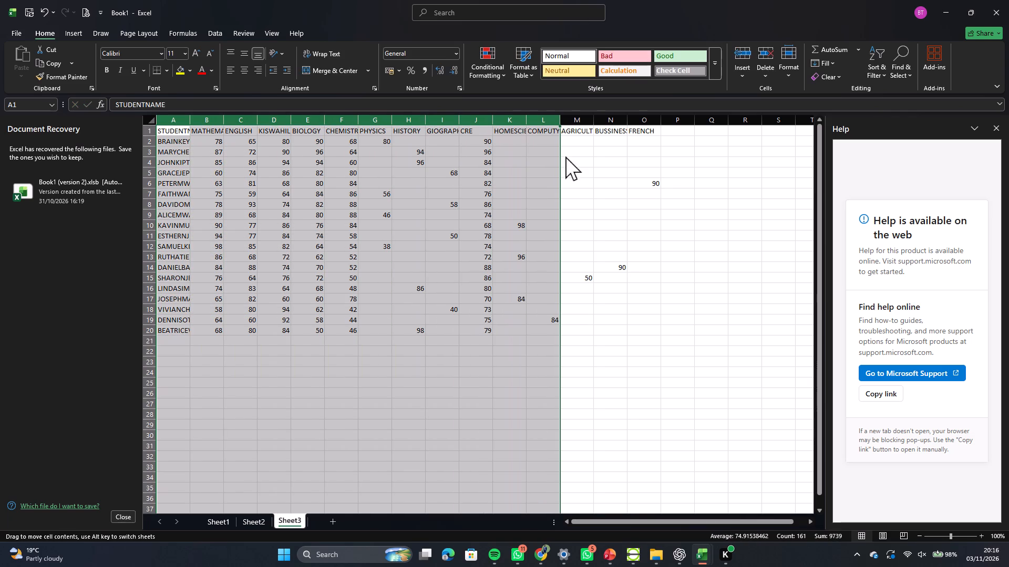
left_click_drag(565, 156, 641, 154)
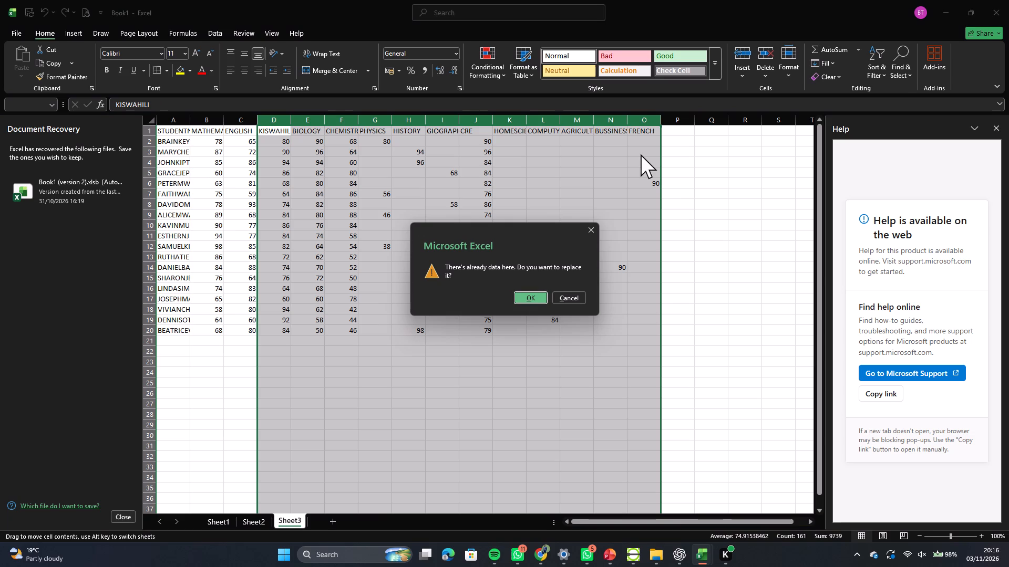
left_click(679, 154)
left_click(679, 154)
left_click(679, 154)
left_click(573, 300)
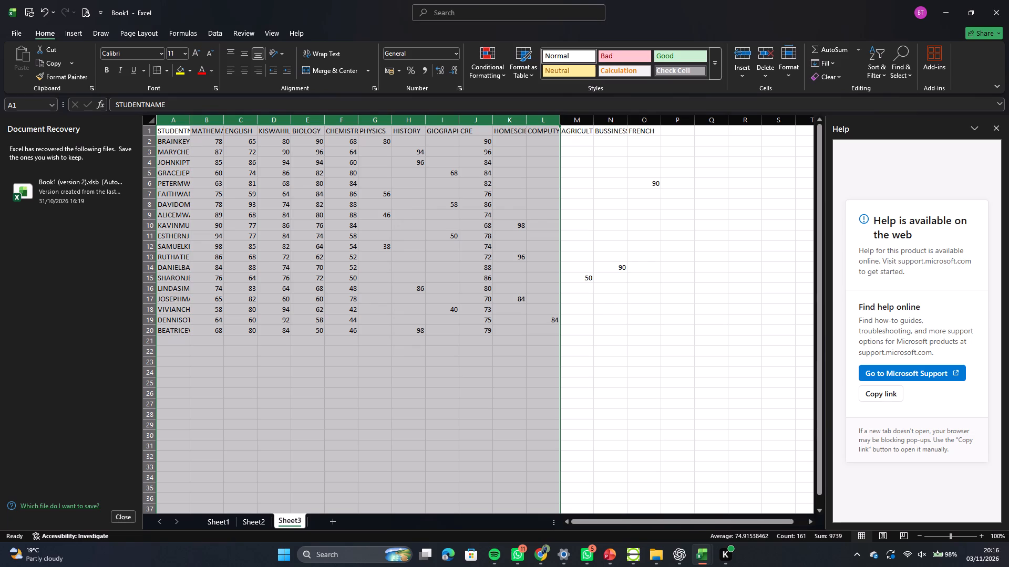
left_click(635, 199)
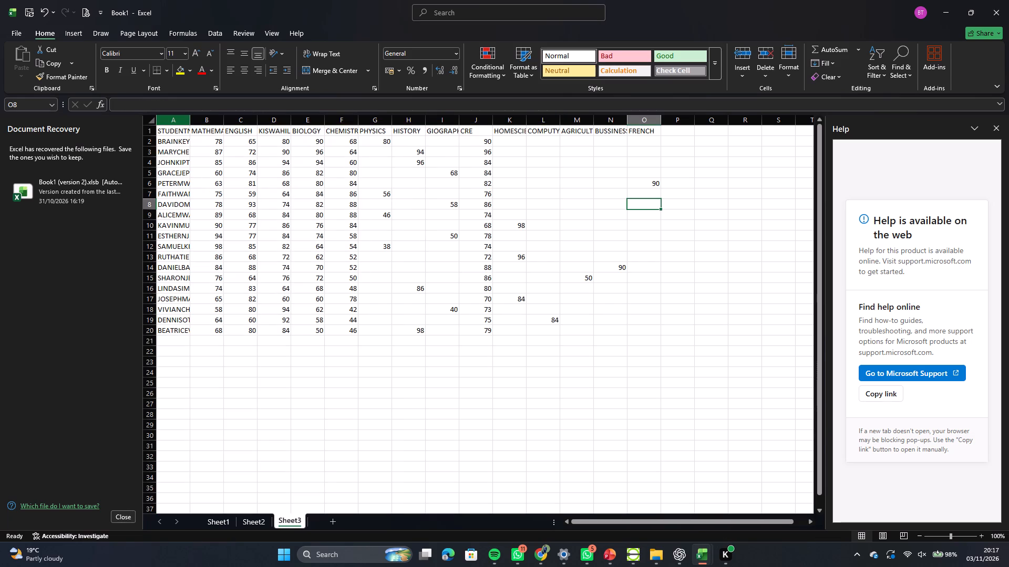
Format columns A to O as a table with headers, using the light blue style with black header from the Dark group.
left_click_drag(177, 122, 378, 95)
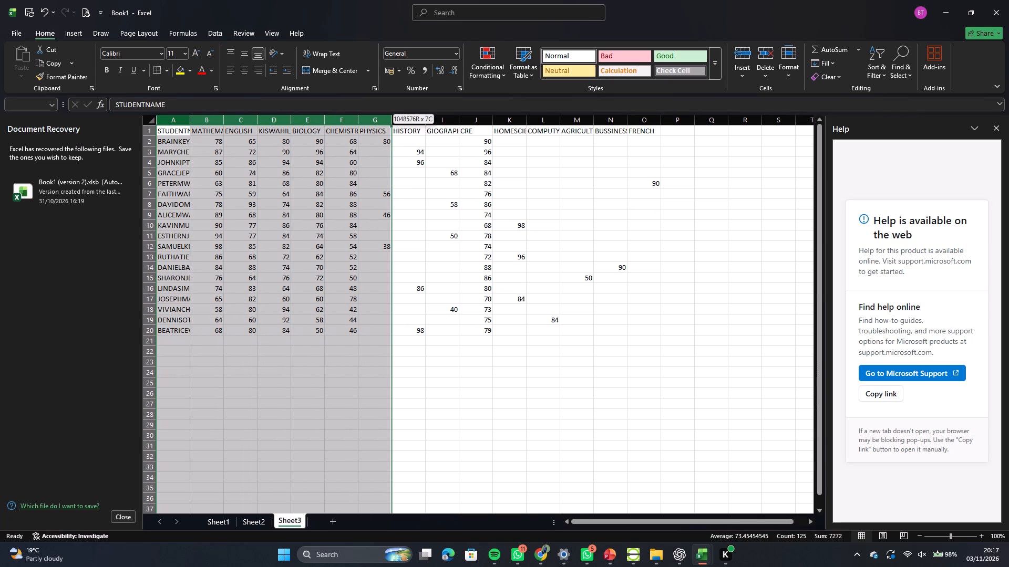
left_click_drag(378, 95, 503, 79)
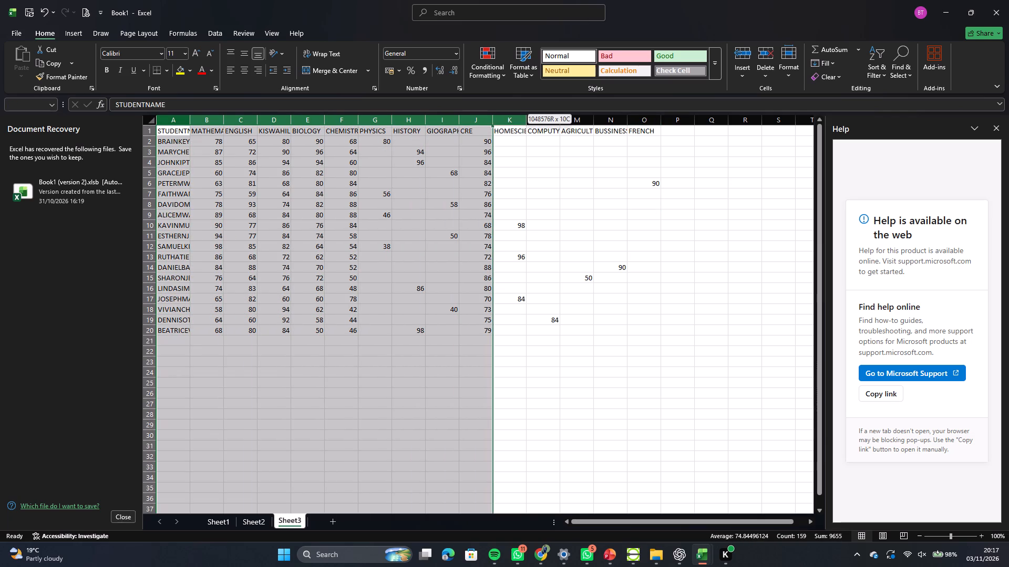
left_click_drag(503, 79, 623, 64)
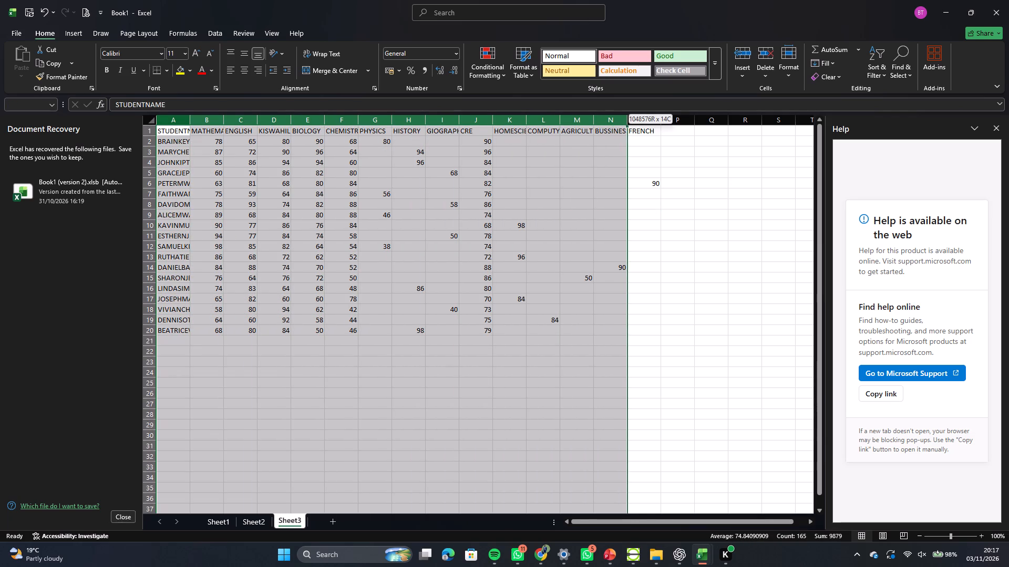
left_click_drag(623, 64, 637, 62)
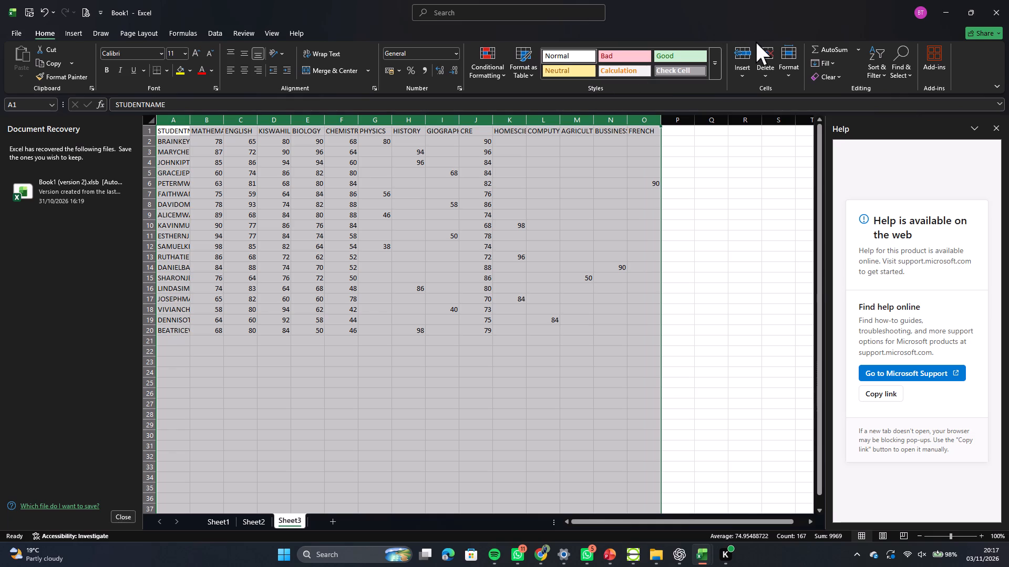
left_click(523, 55)
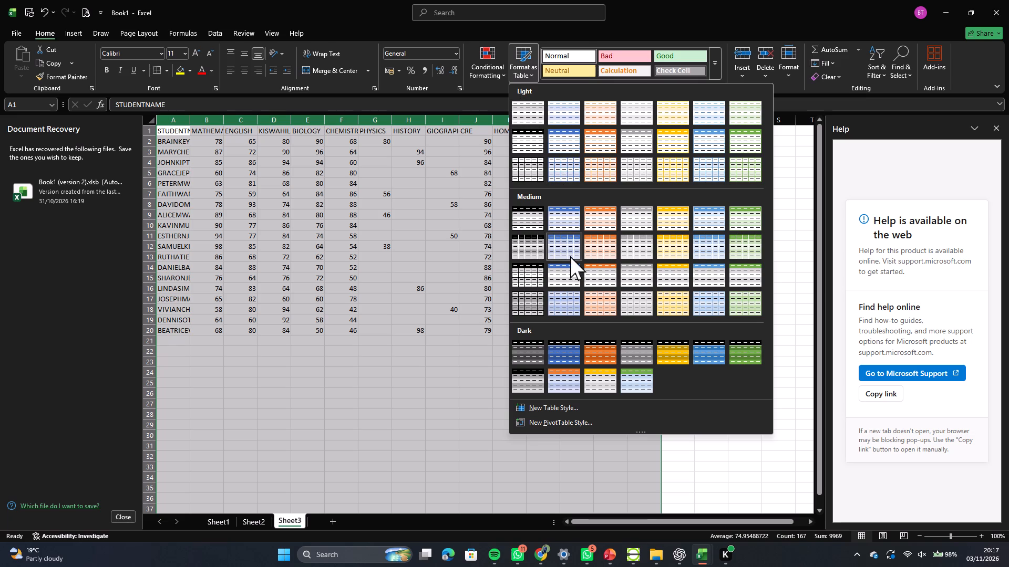
left_click(697, 344)
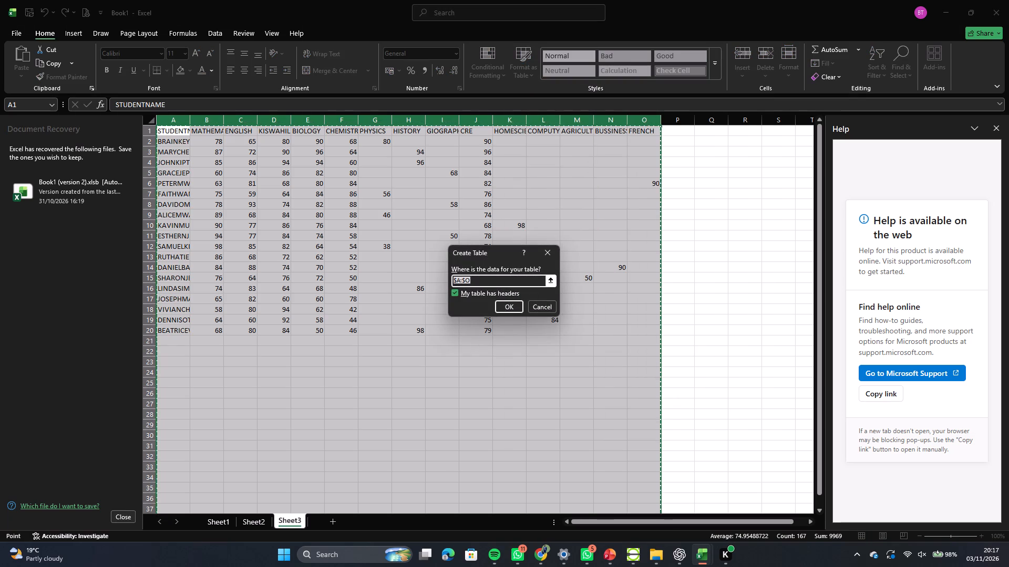
left_click(507, 307)
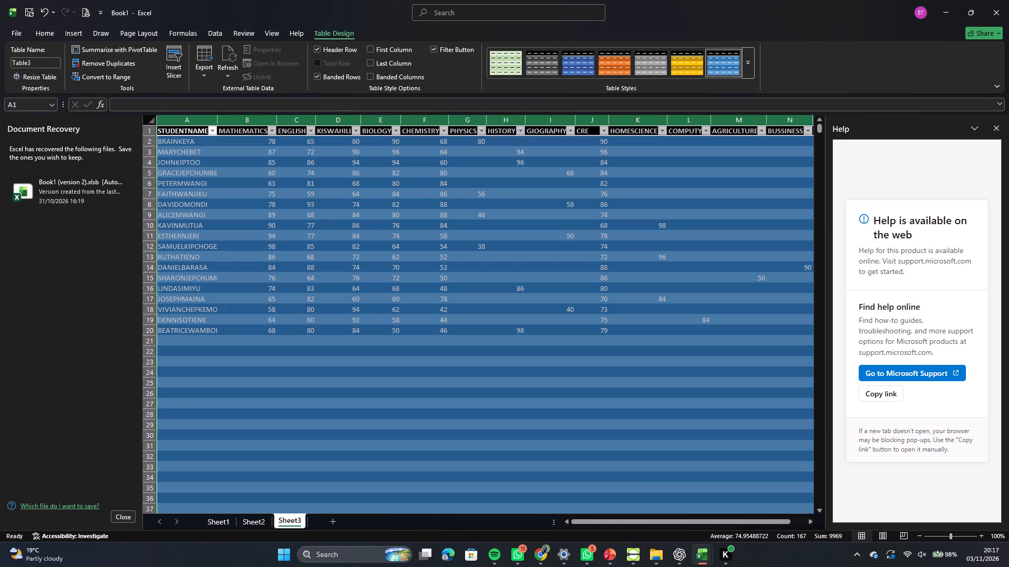
Add the column heading TOTAL in cell P1, directly after the FRENCH column.
scroll(779, 220, "left", 2)
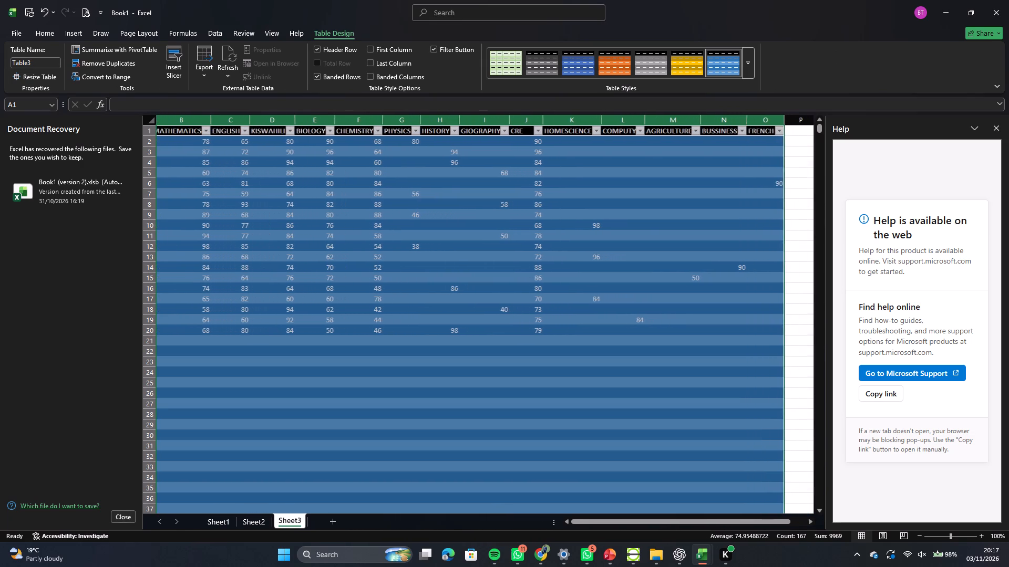
scroll(779, 220, "left", 2)
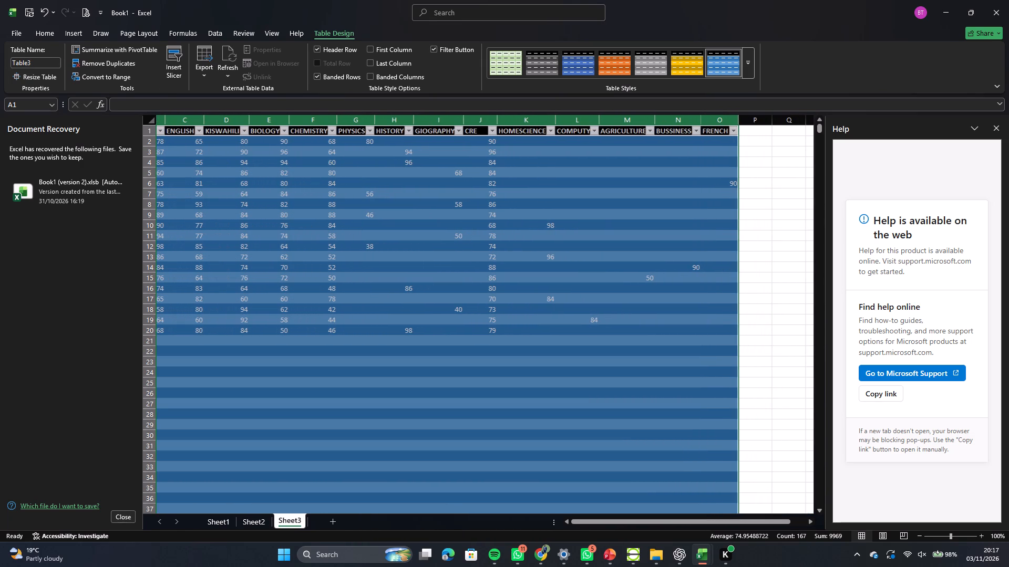
left_click(748, 130)
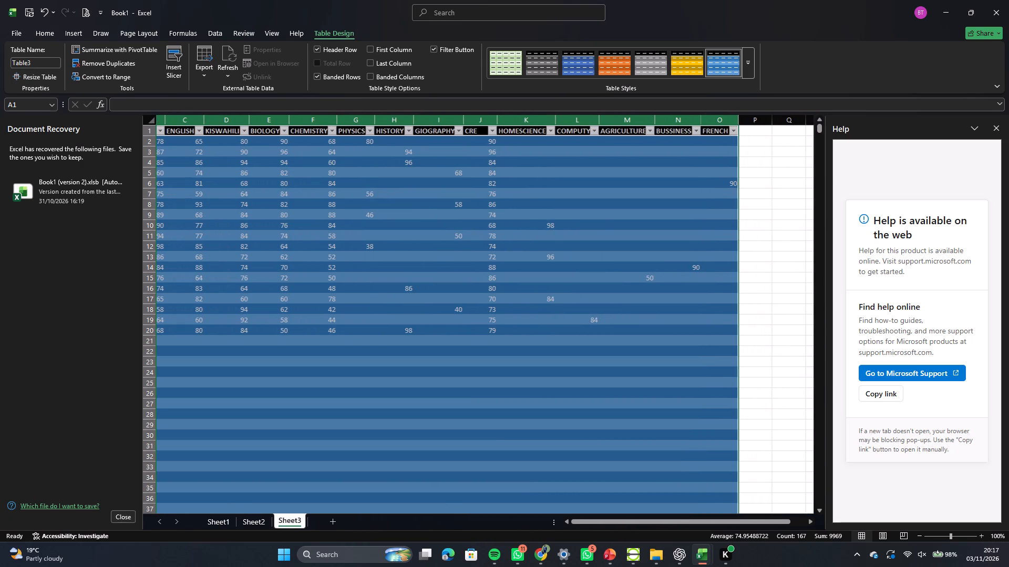
left_click(748, 130)
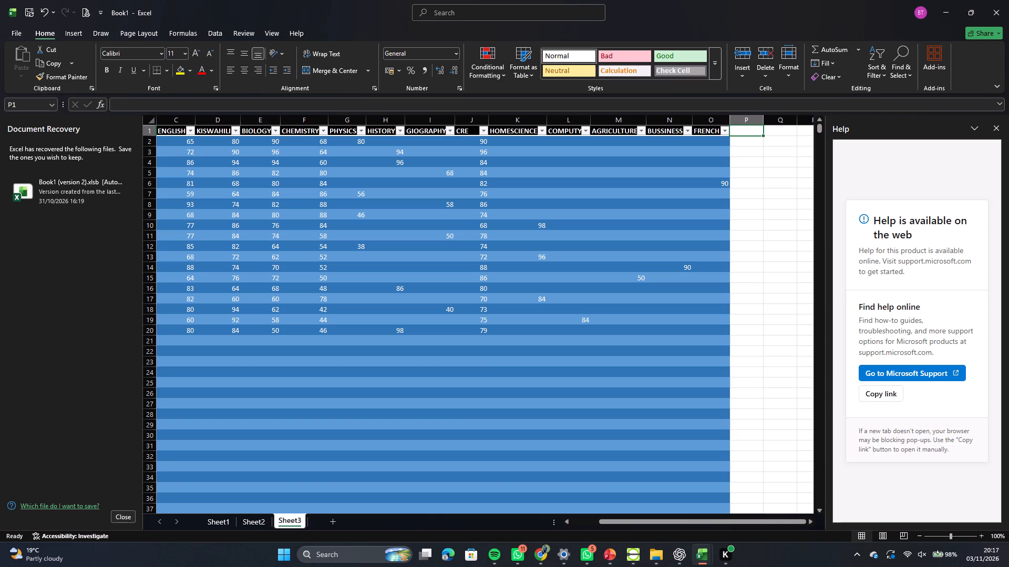
key("t")
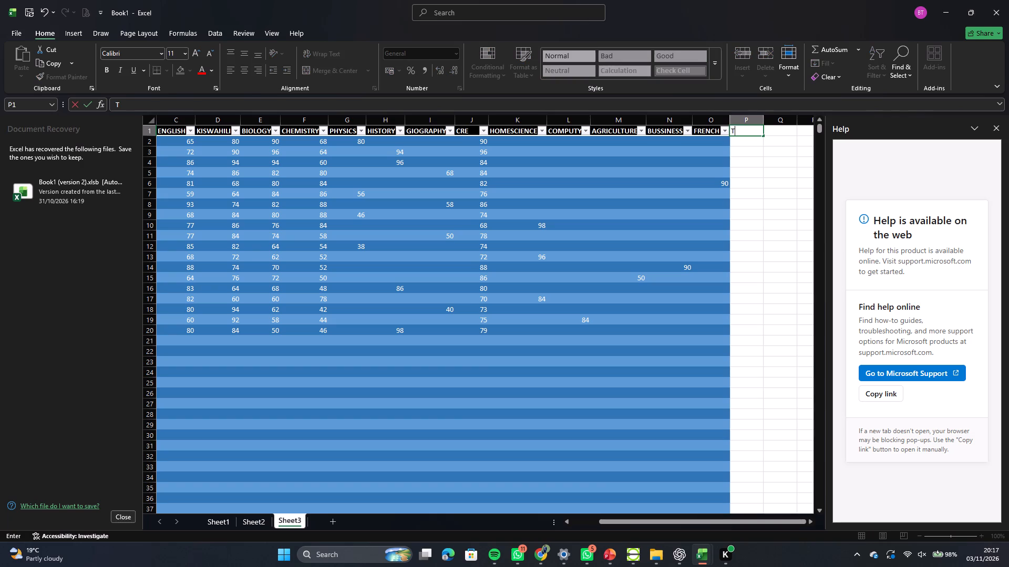
type("OTA")
key("l")
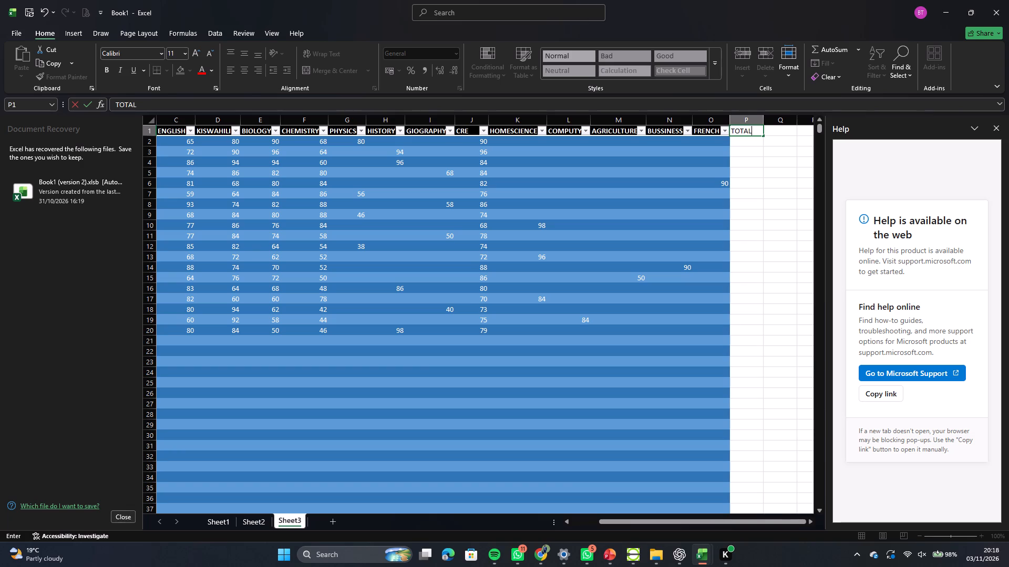
left_click(747, 142)
triple_click(747, 142)
left_click(748, 140)
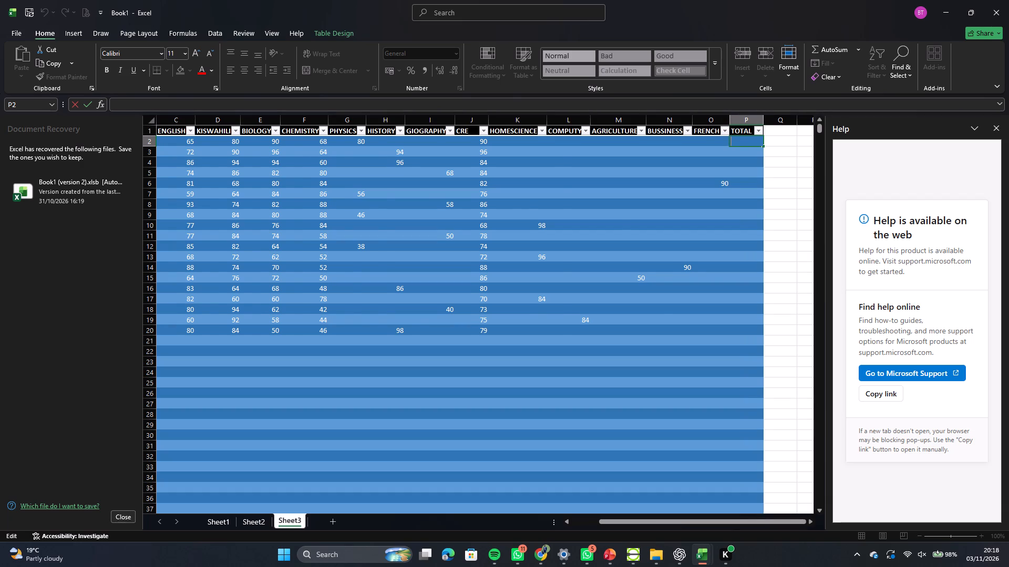
Examine the marks table across its columns, from STUDENTNAME to TOTAL, to see which ones hold subject marks.
scroll(500, 184, "right", 3)
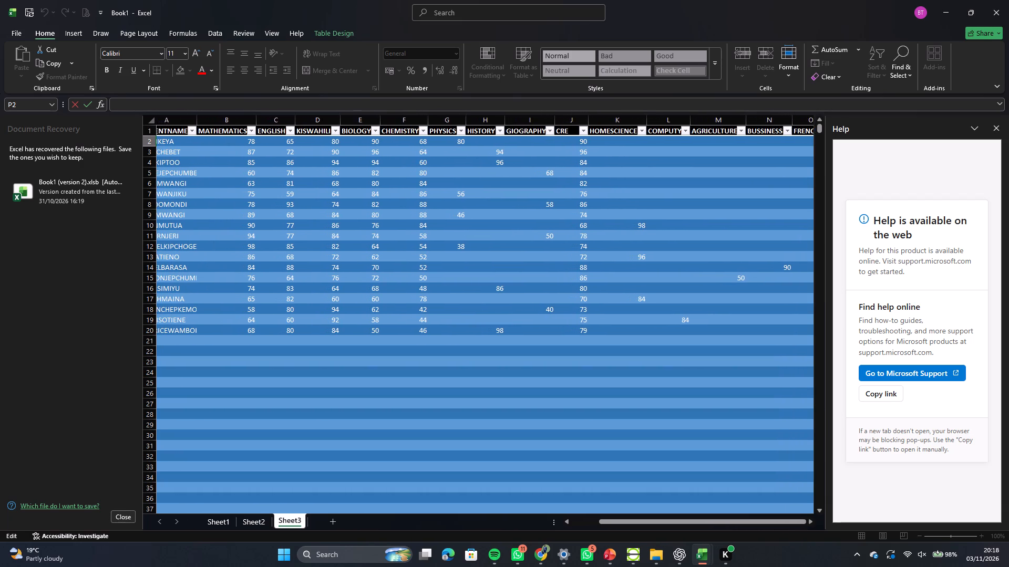
scroll(500, 184, "right", 3)
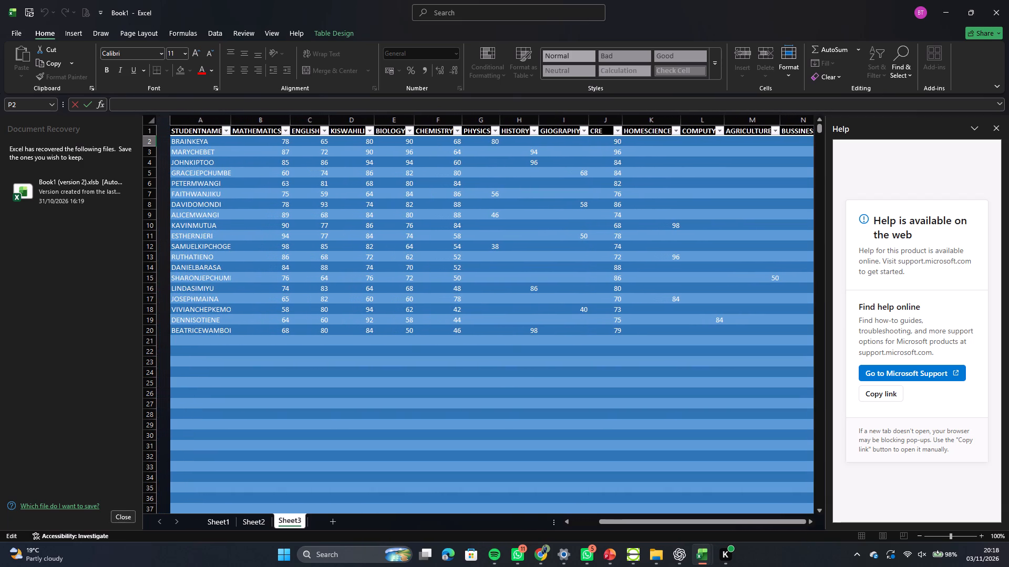
scroll(500, 184, "right", 3)
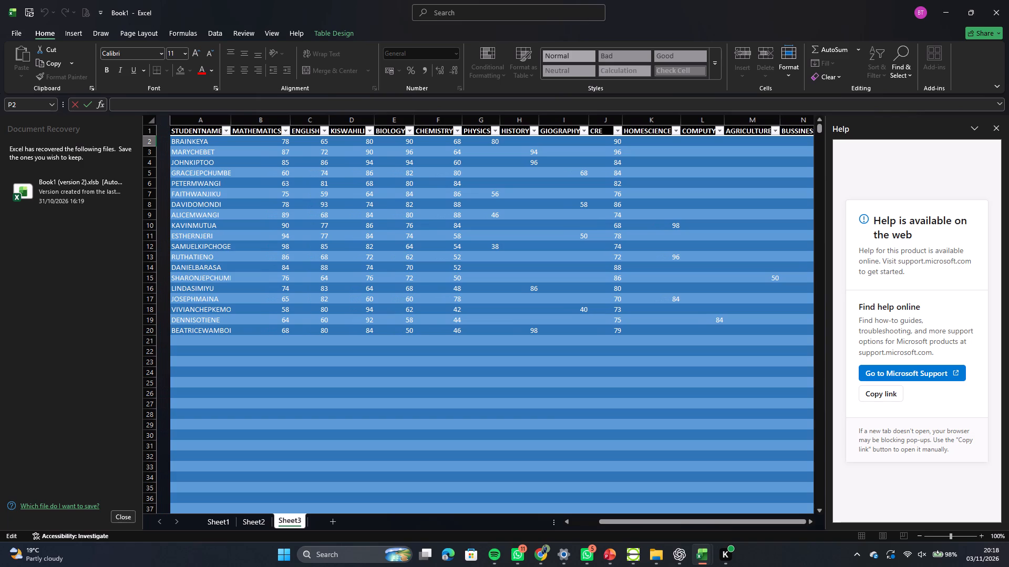
scroll(500, 184, "right", 4)
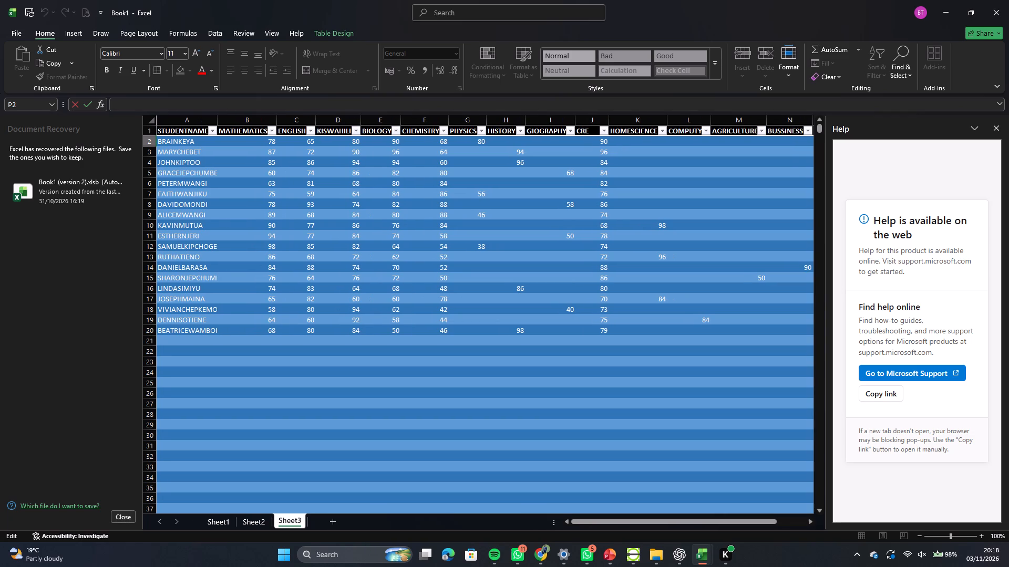
scroll(485, 187, "left", 3)
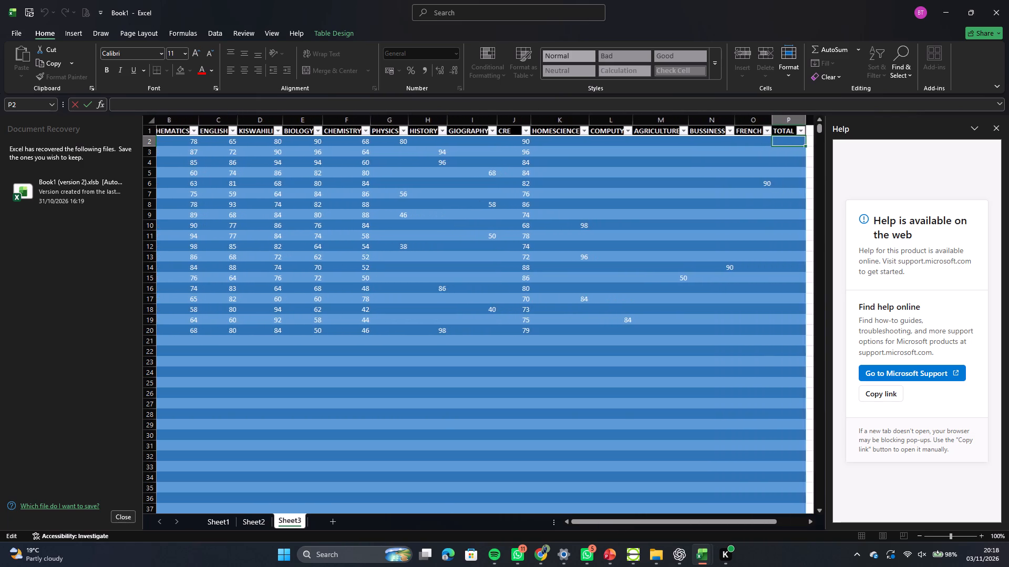
scroll(485, 187, "left", 3)
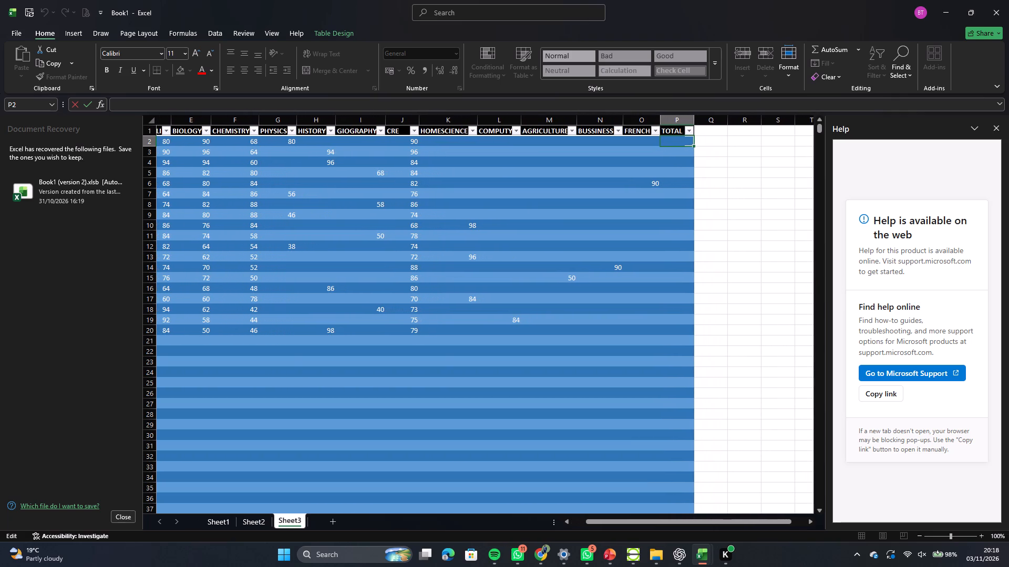
Enter the formula =SUM(B2:O2) in cell P2 to calculate the students' total marks in the TOTAL column.
left_click(676, 139)
key("equal")
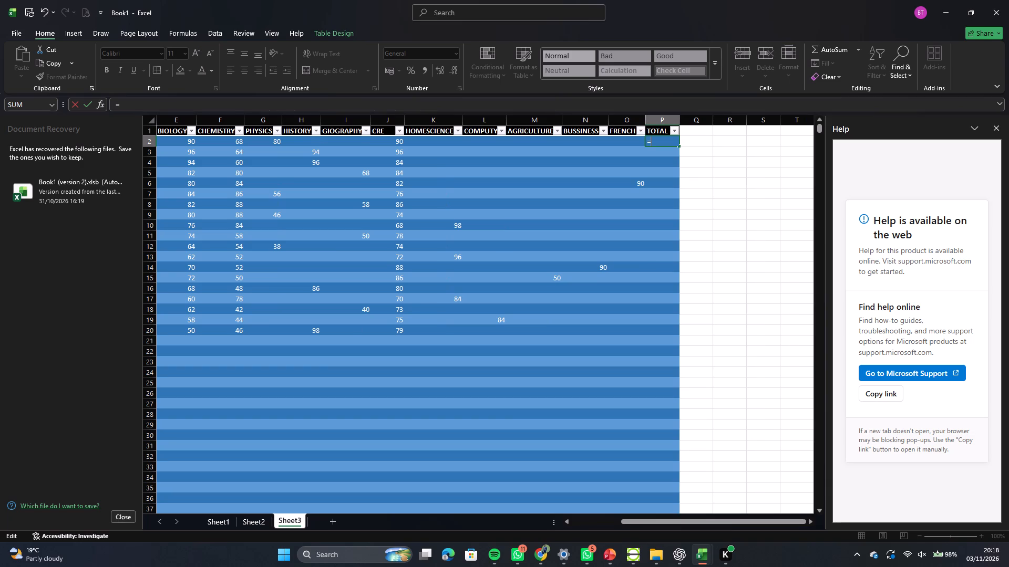
left_click(651, 142)
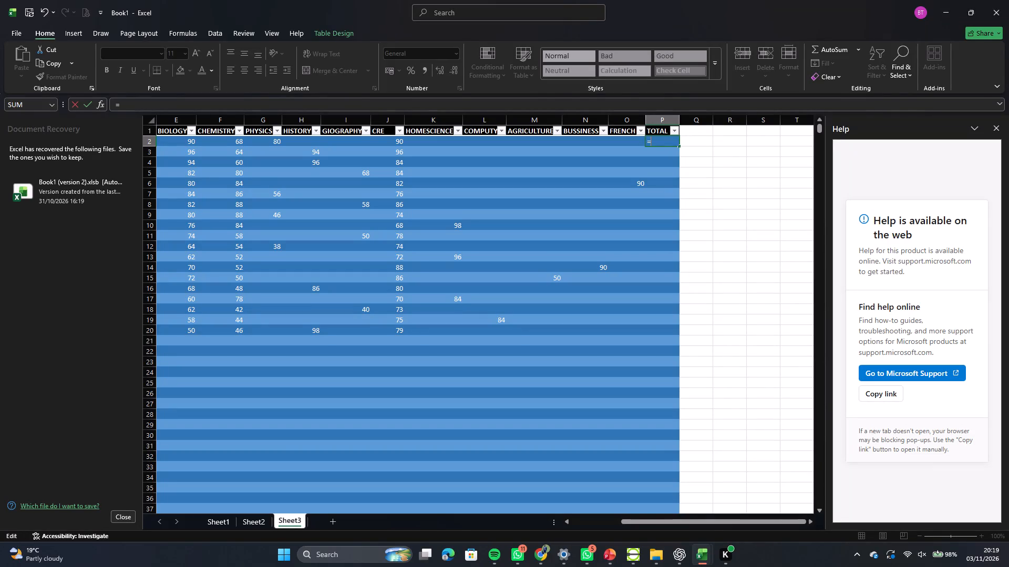
key("s")
type("UM")
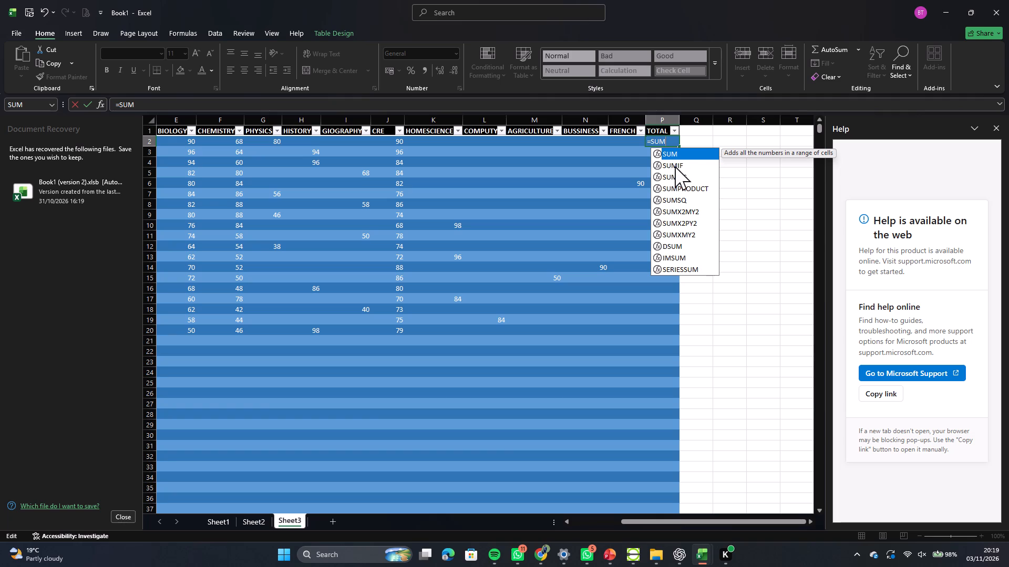
left_click(672, 153)
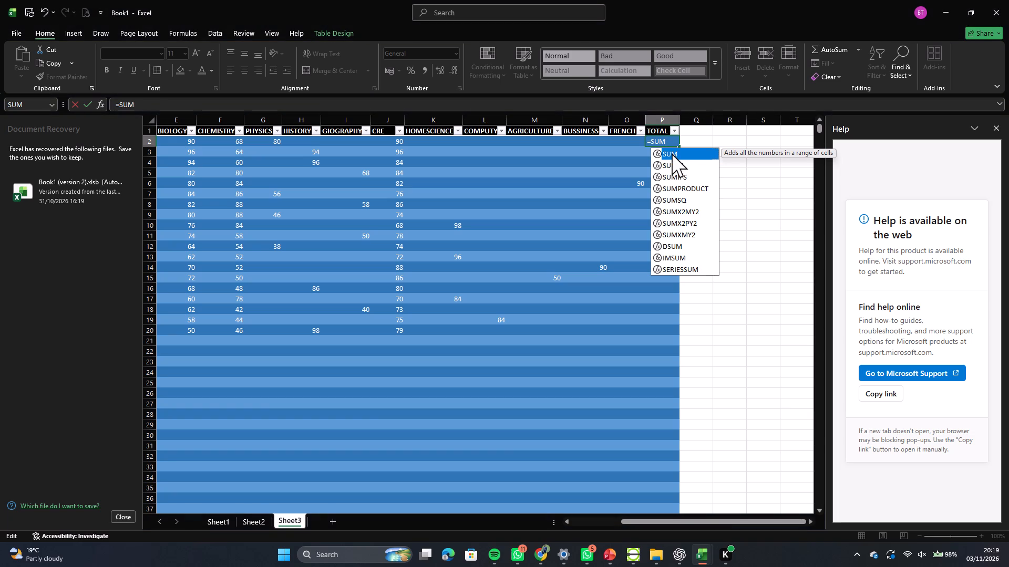
key("shift+parenleft")
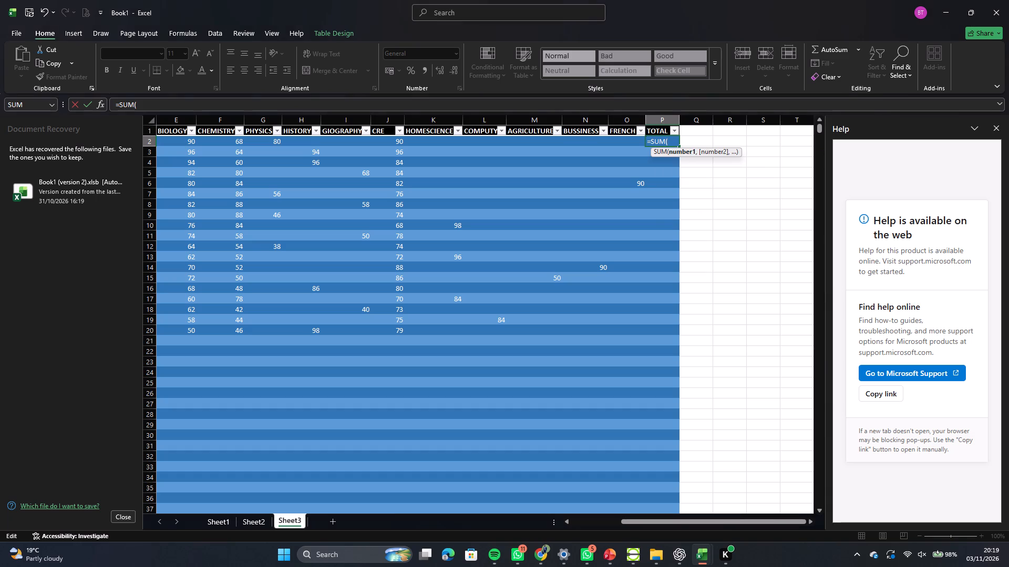
key("b")
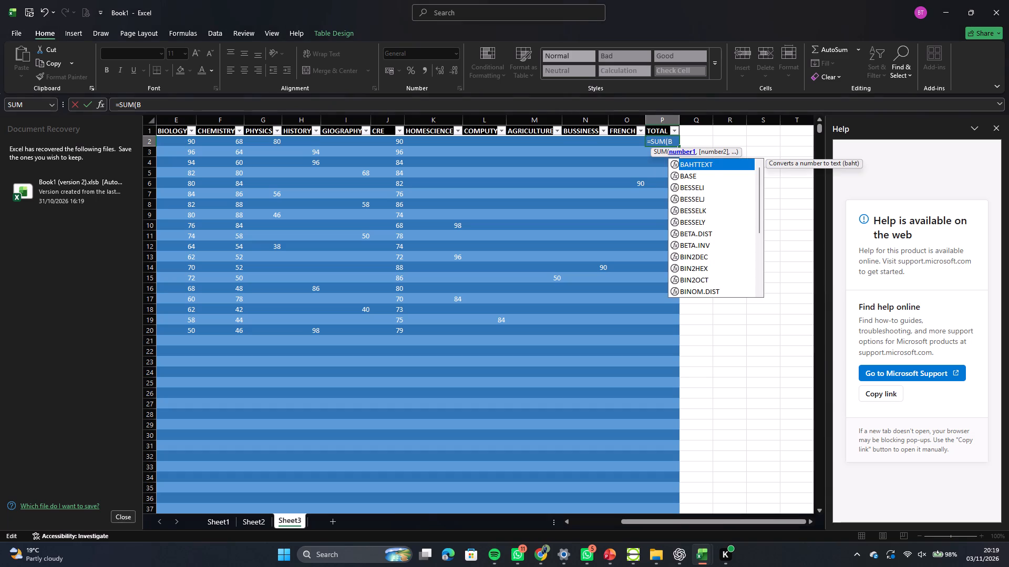
key("2")
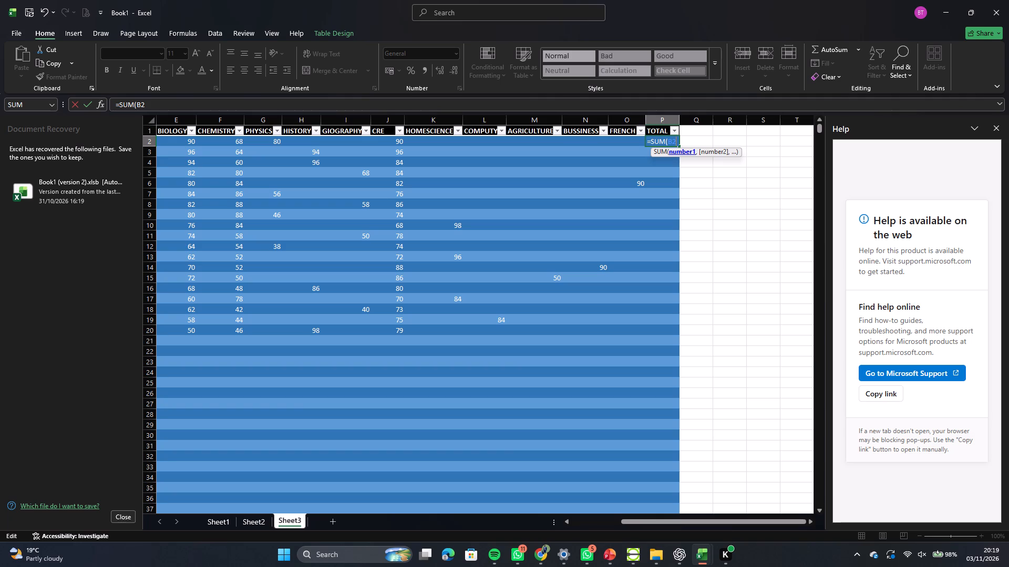
key("shift+plus")
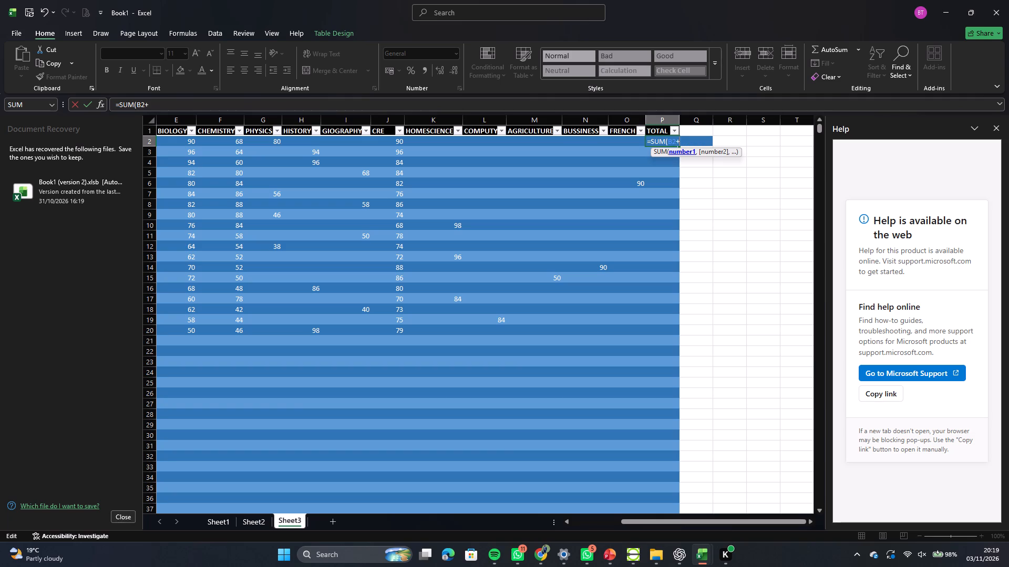
key("BackSpace")
key("shift+colon")
key("o")
key("2")
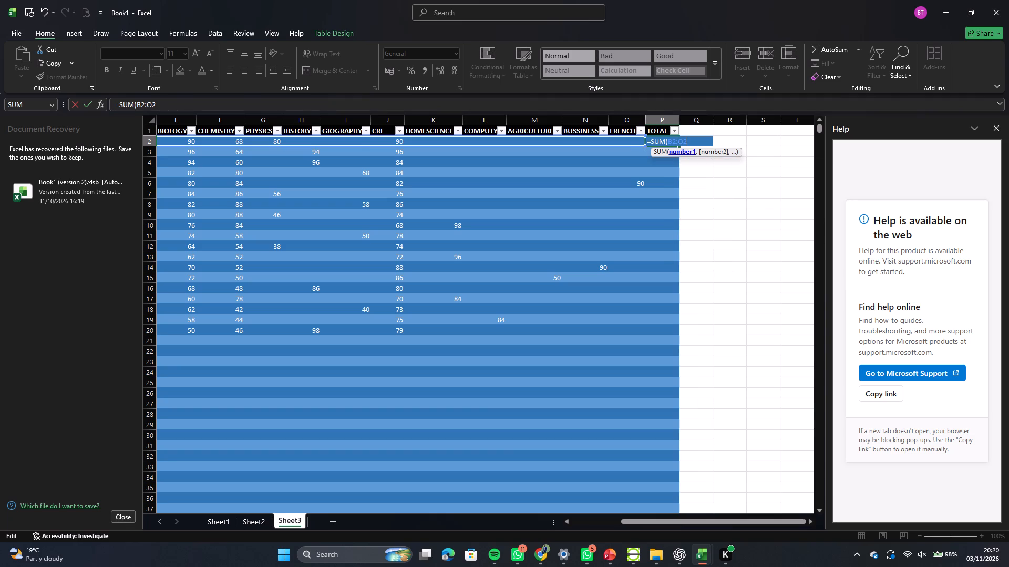
key("shift+parenright")
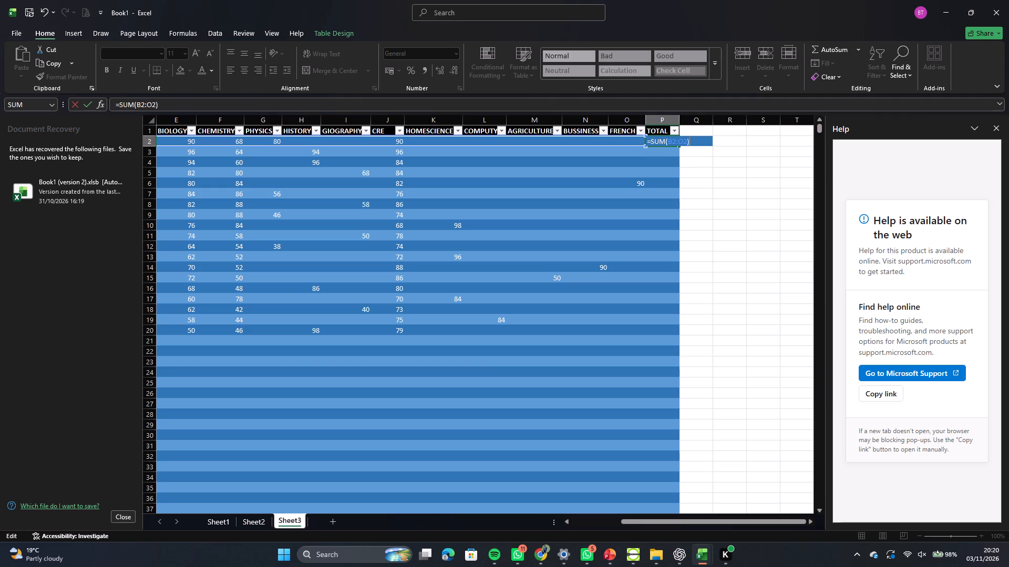
left_click(672, 153)
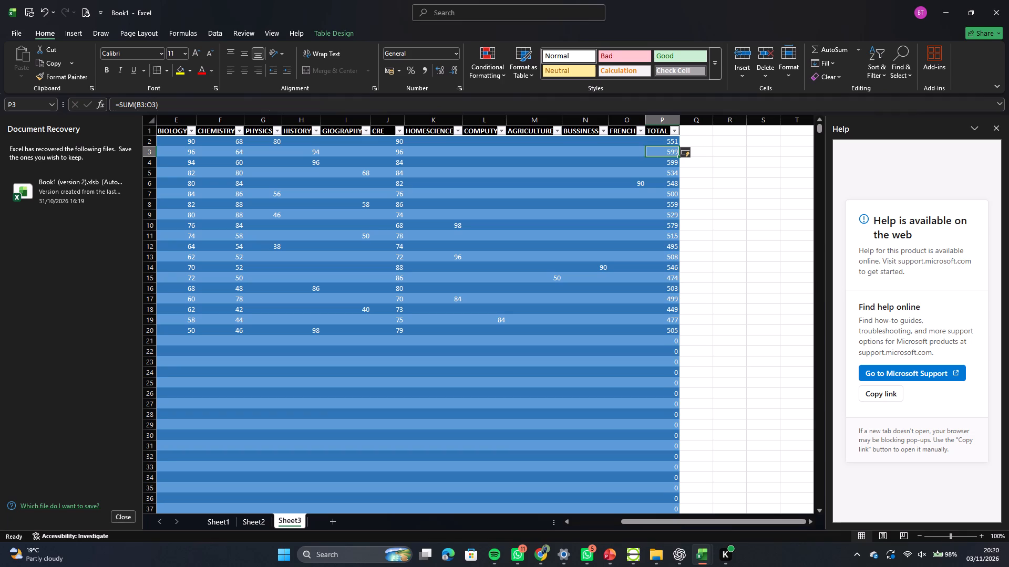
Add the column heading AVERAGE in cell Q1, directly after the TOTAL column.
left_click(691, 130)
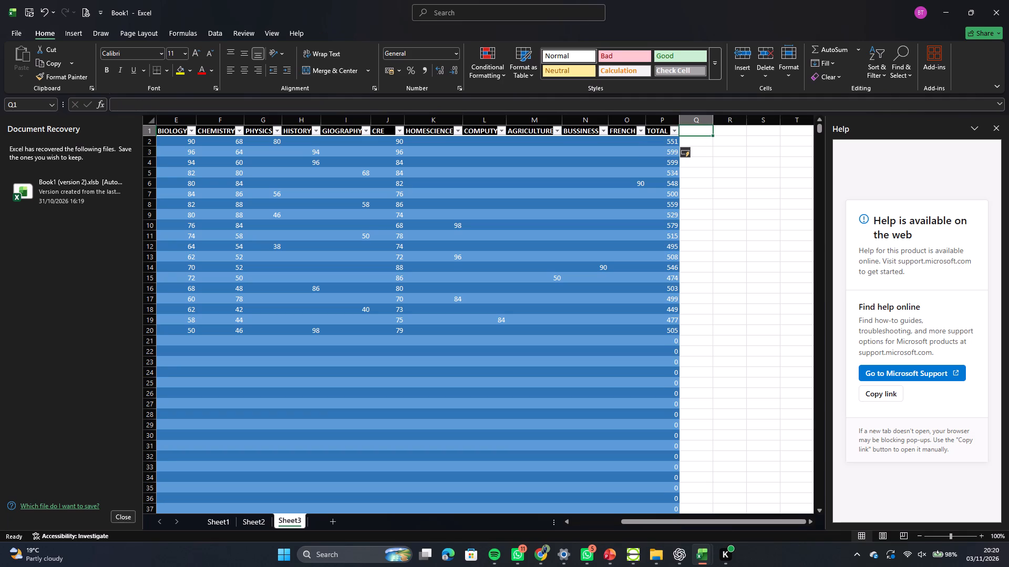
type("AVERA")
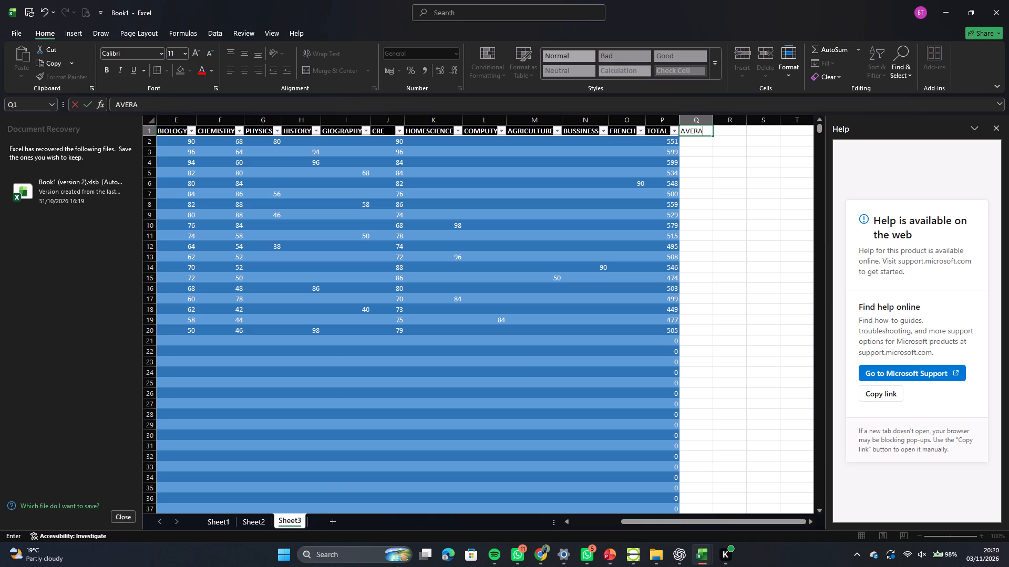
type("GE")
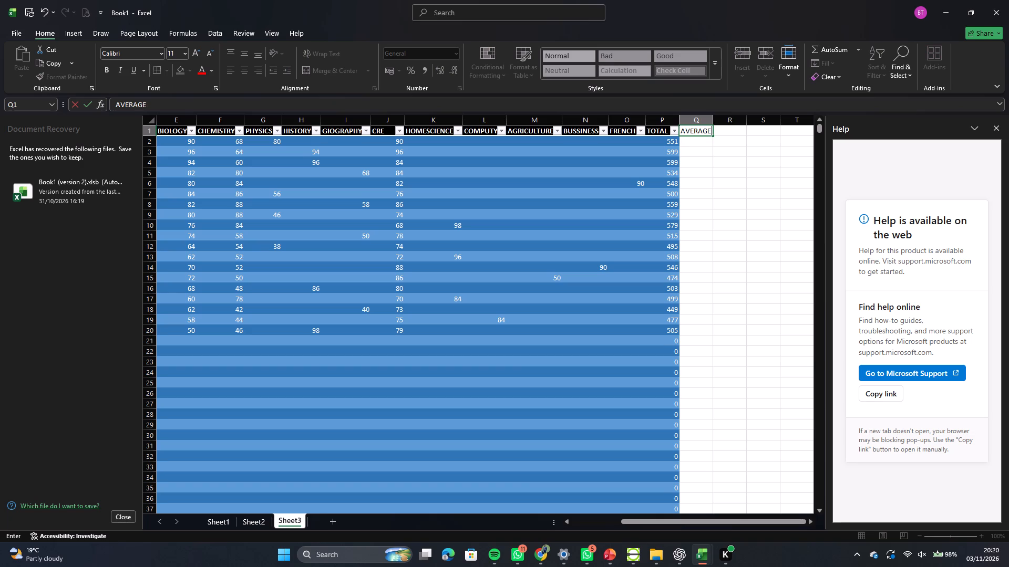
left_click(697, 141)
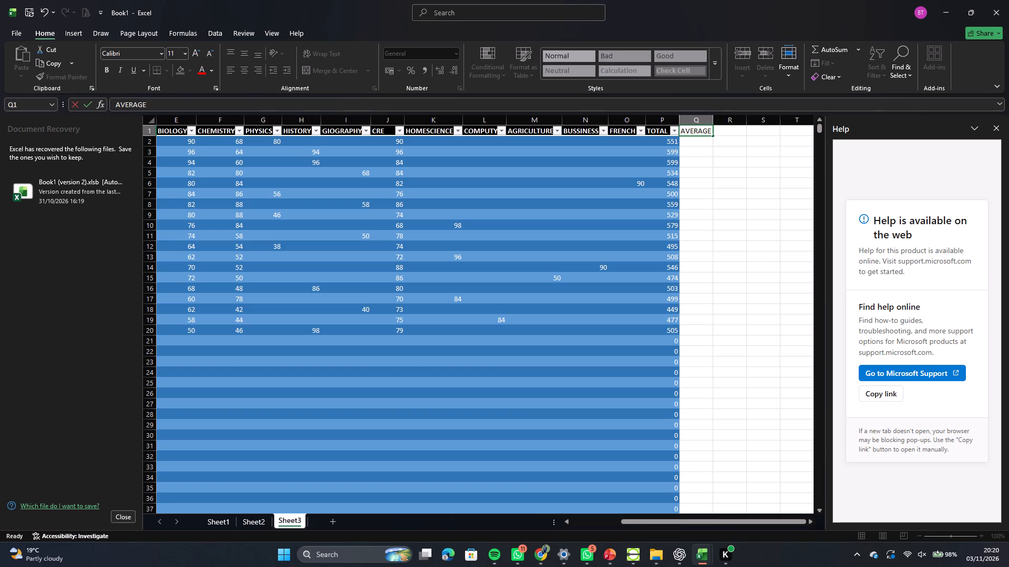
left_click(697, 141)
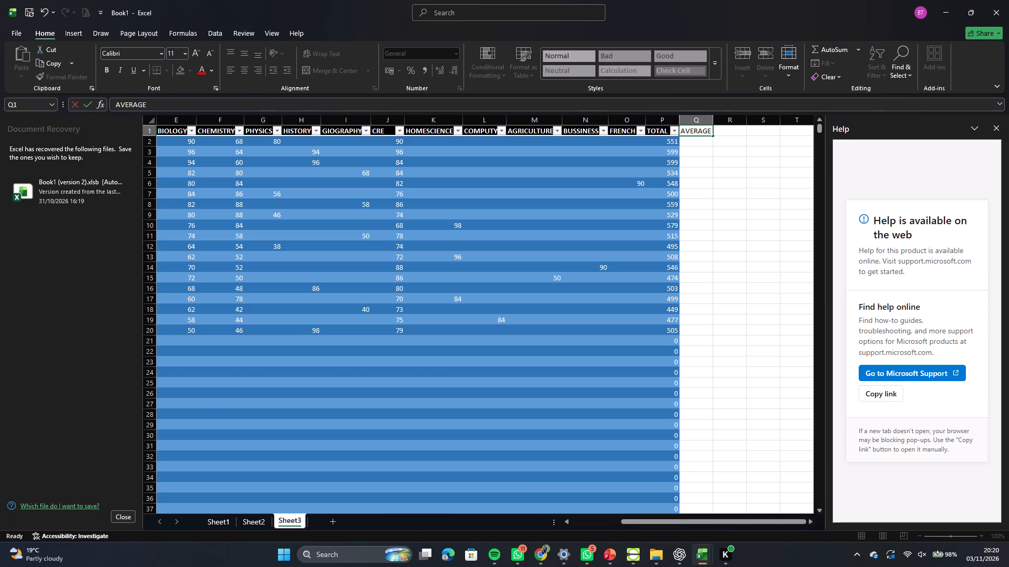
left_click(697, 141)
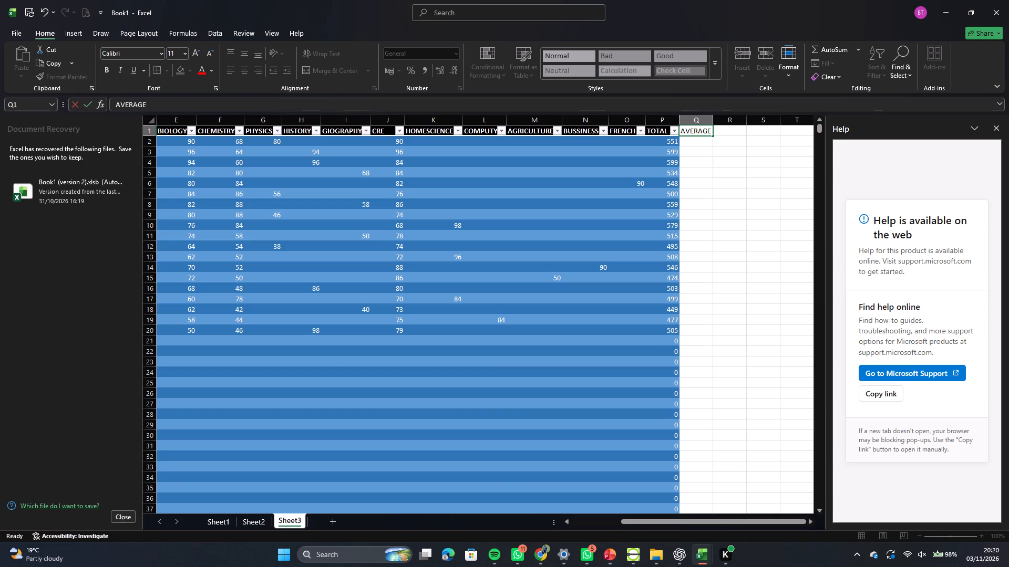
Enter the formula =AVERAGE(B2+O2) in cell Q2 to fill the AVERAGE column.
left_click(697, 141)
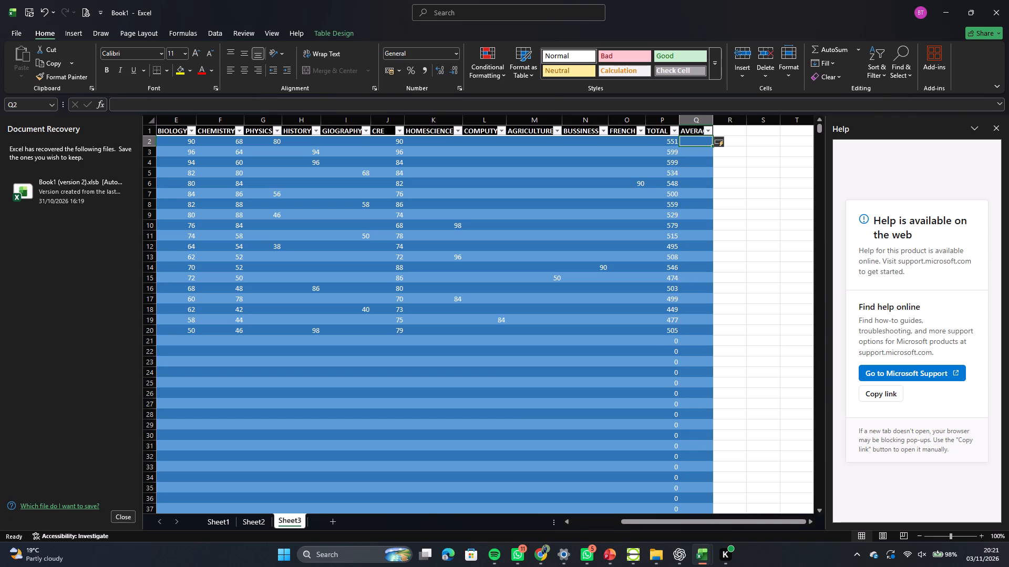
key("equal")
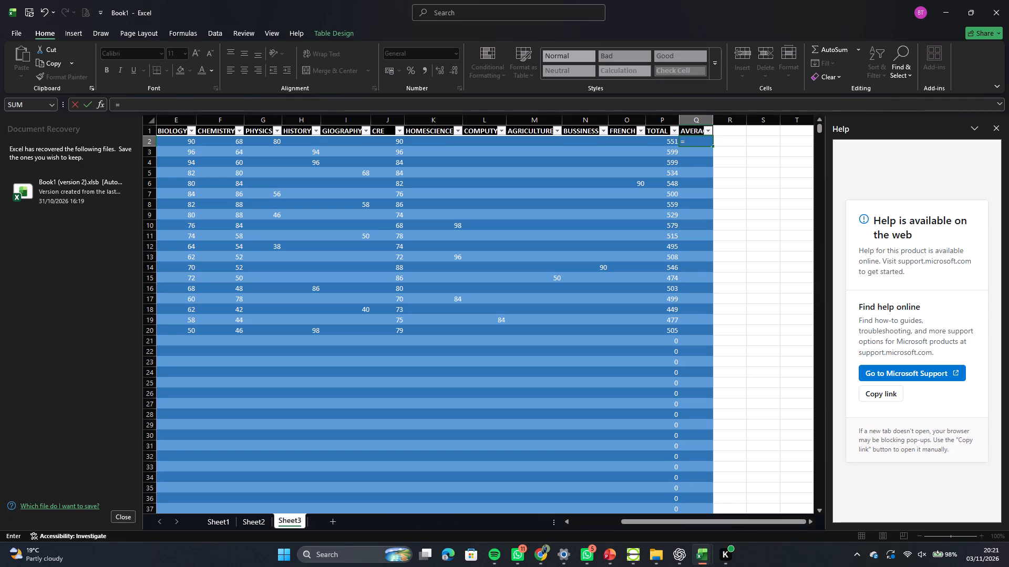
type("AV")
type("ERA")
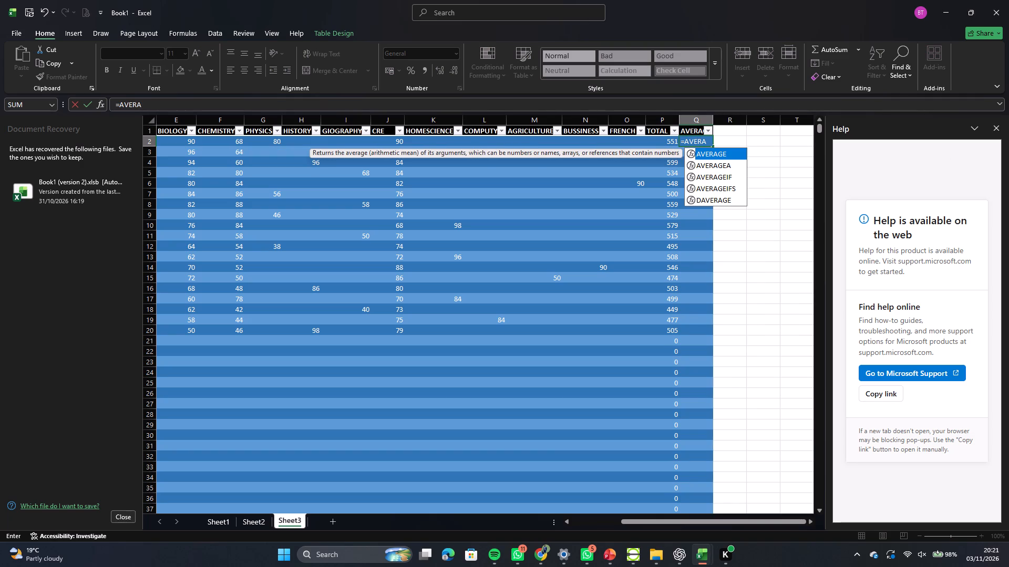
type("GE")
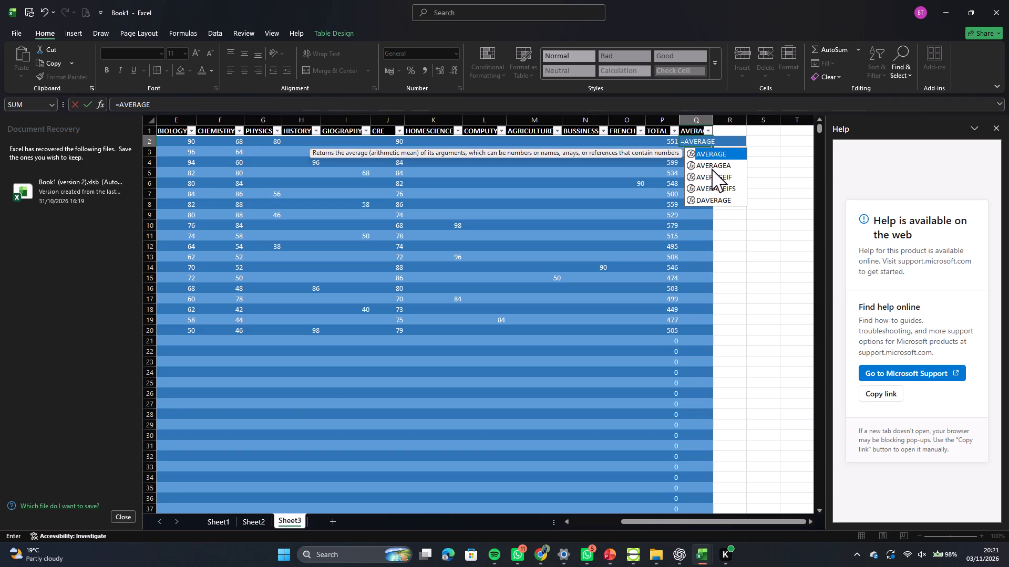
left_click(711, 153)
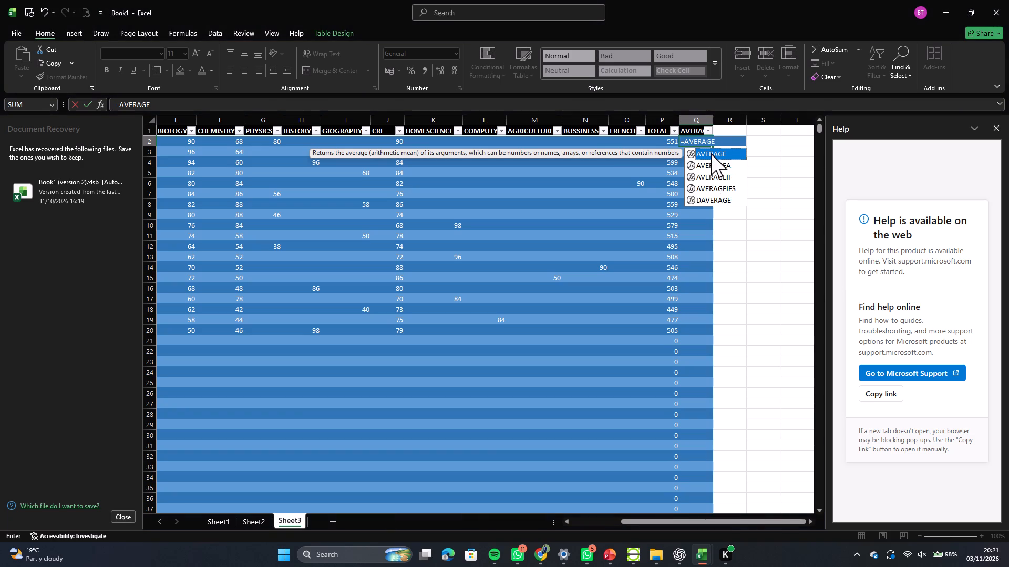
left_click(711, 153)
key("shift+parenleft")
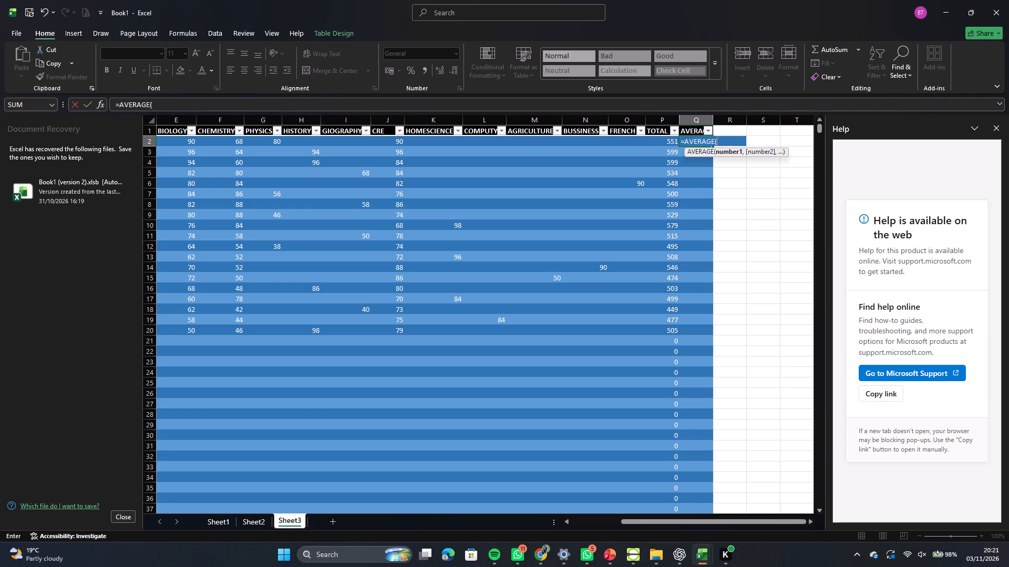
key("b")
key("2")
key("shift+plus")
key("o")
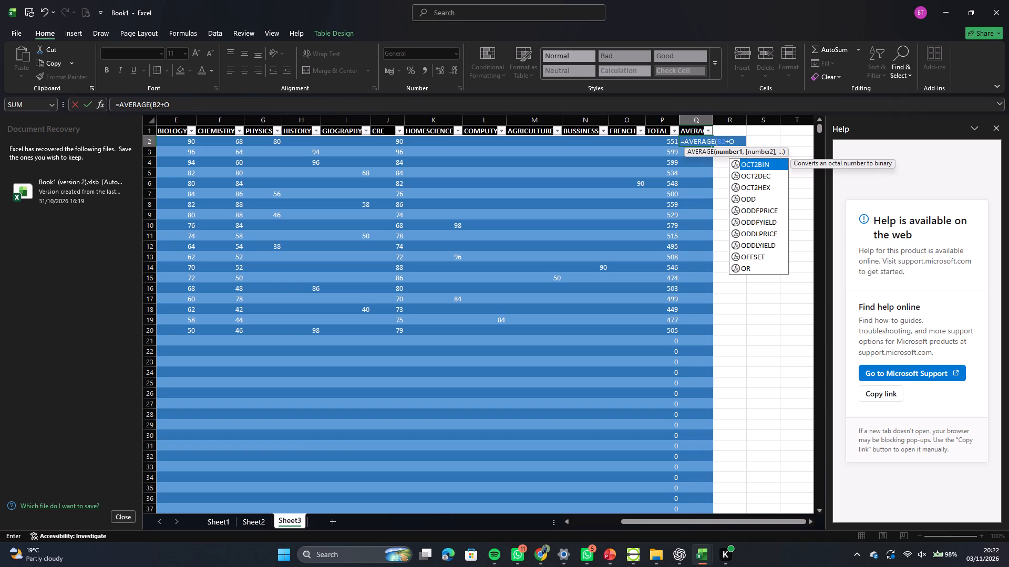
key("2")
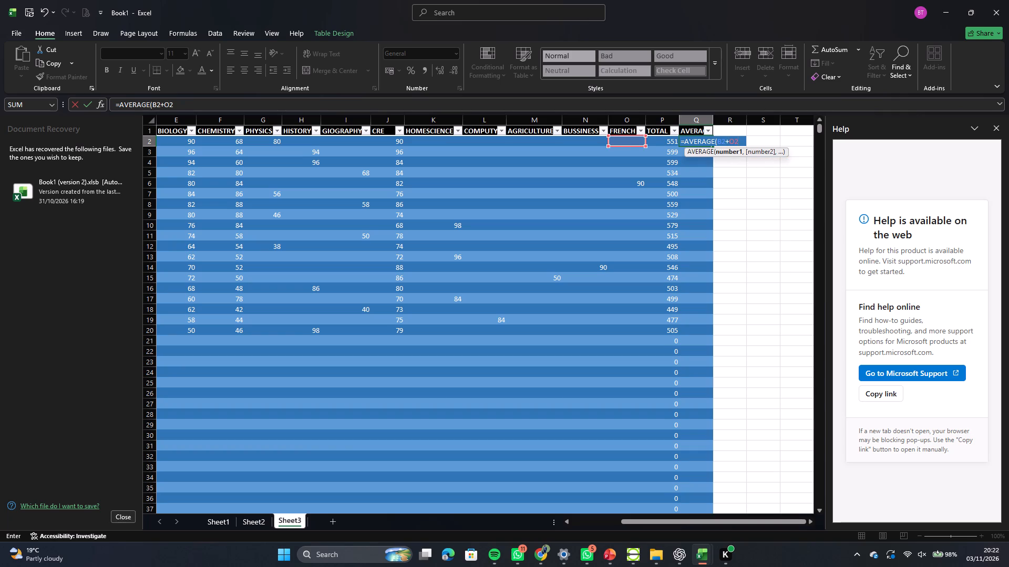
key("shift+parenright")
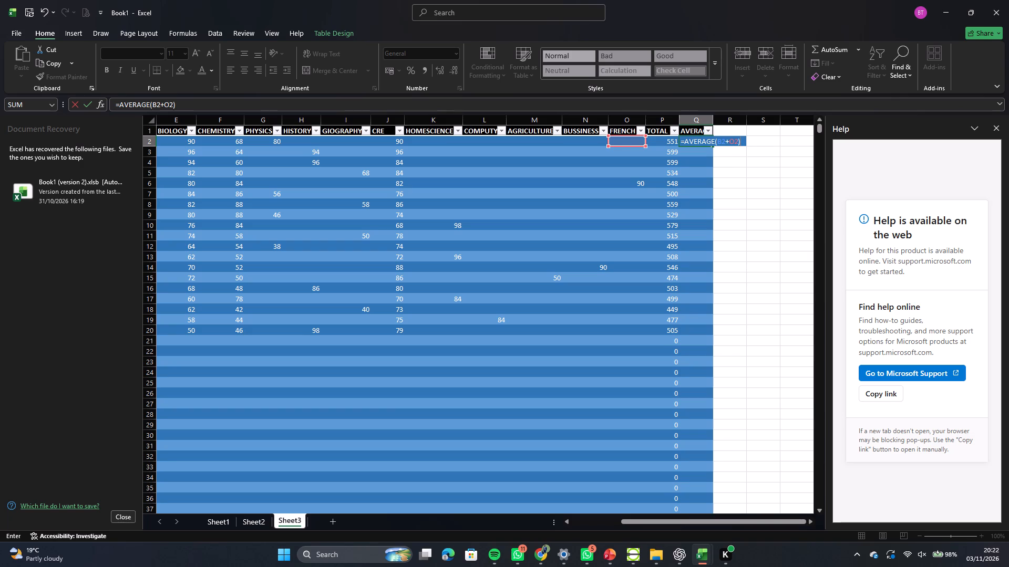
key("Return")
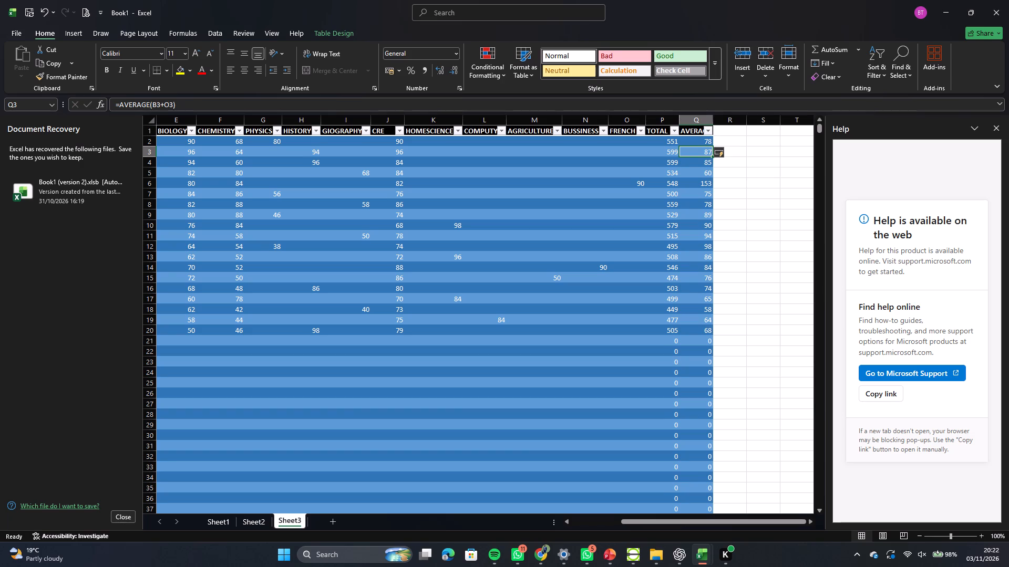
Add the column heading GRADE in cell R1, directly after the AVERAGE column.
left_click(728, 130)
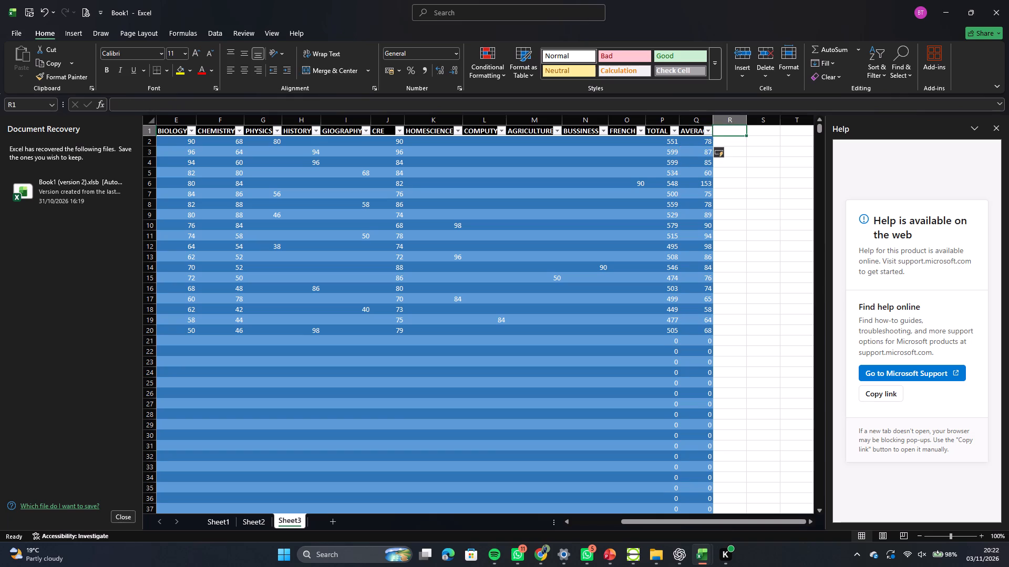
type("GRA")
type("DE")
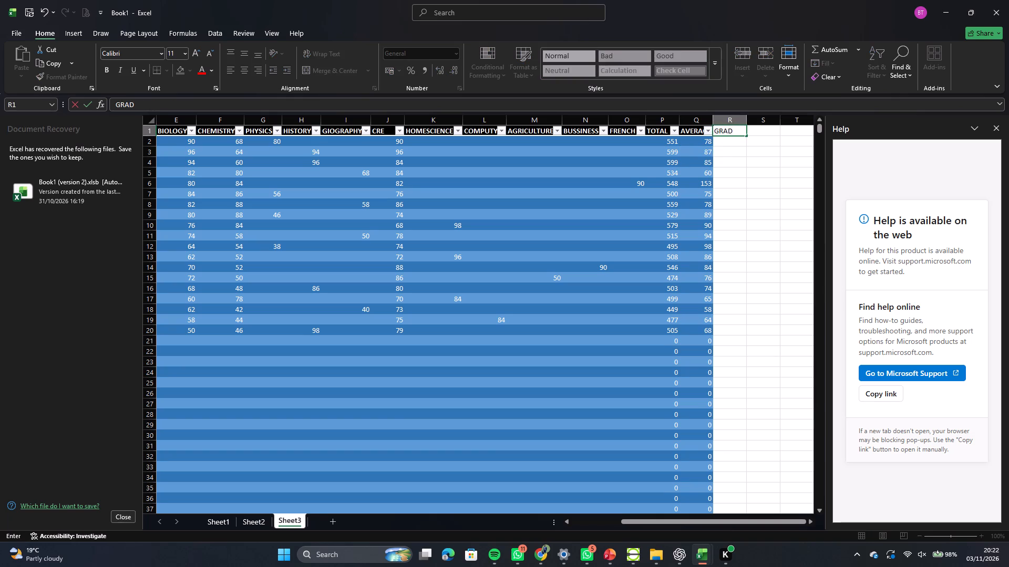
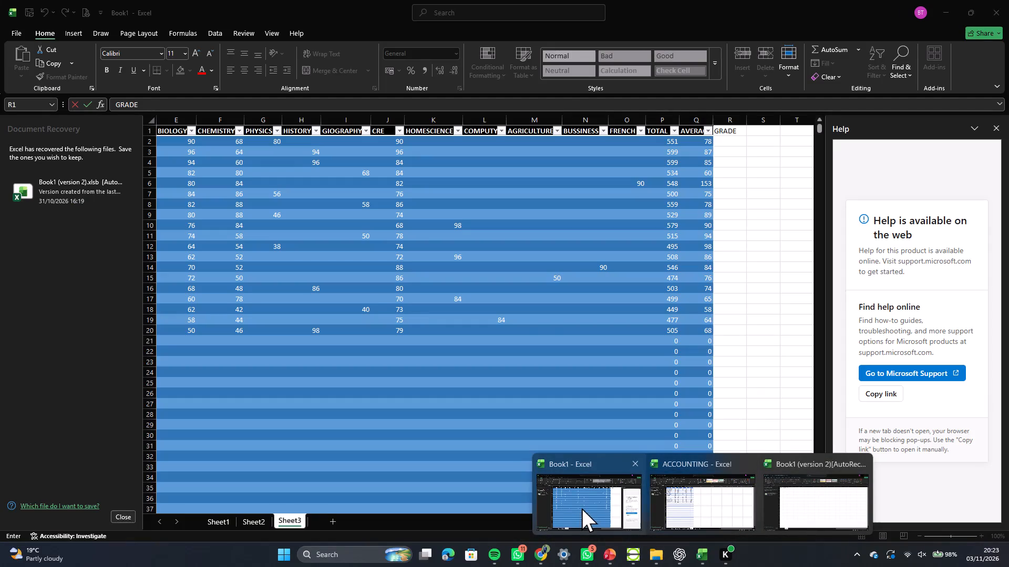
Switch back to the Book1 workbook window in Excel, where the GRADE heading is being entered.
left_click(582, 508)
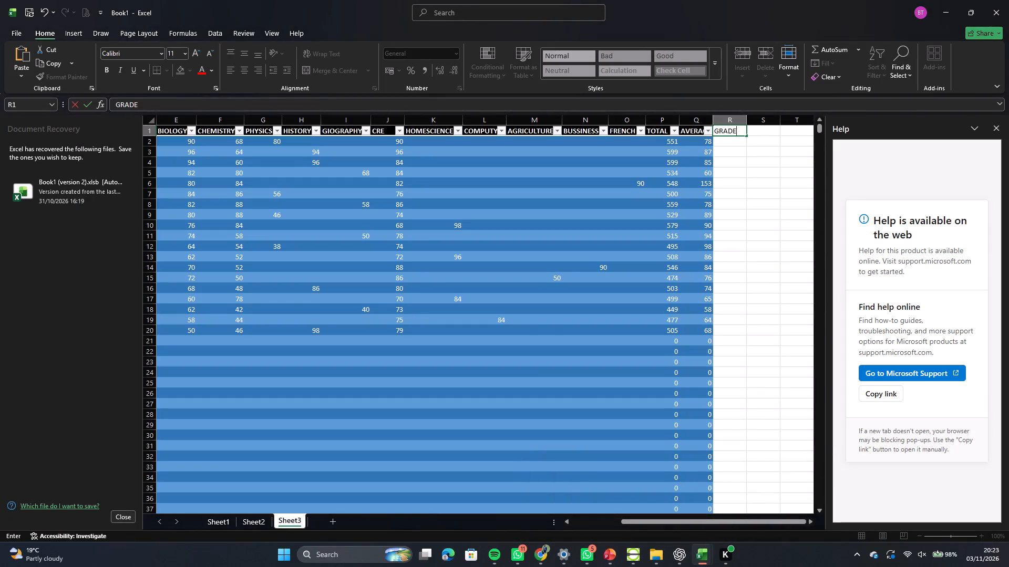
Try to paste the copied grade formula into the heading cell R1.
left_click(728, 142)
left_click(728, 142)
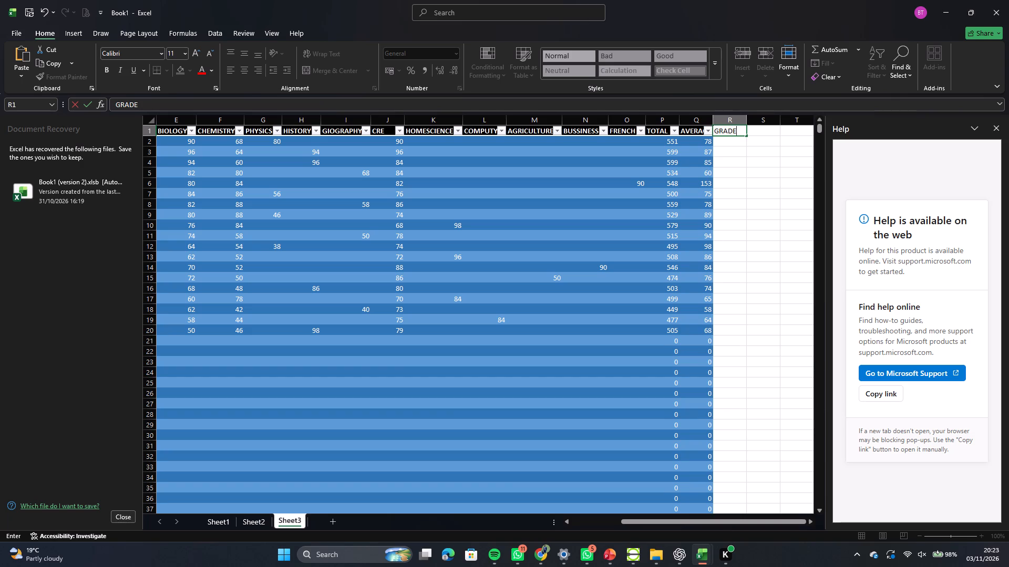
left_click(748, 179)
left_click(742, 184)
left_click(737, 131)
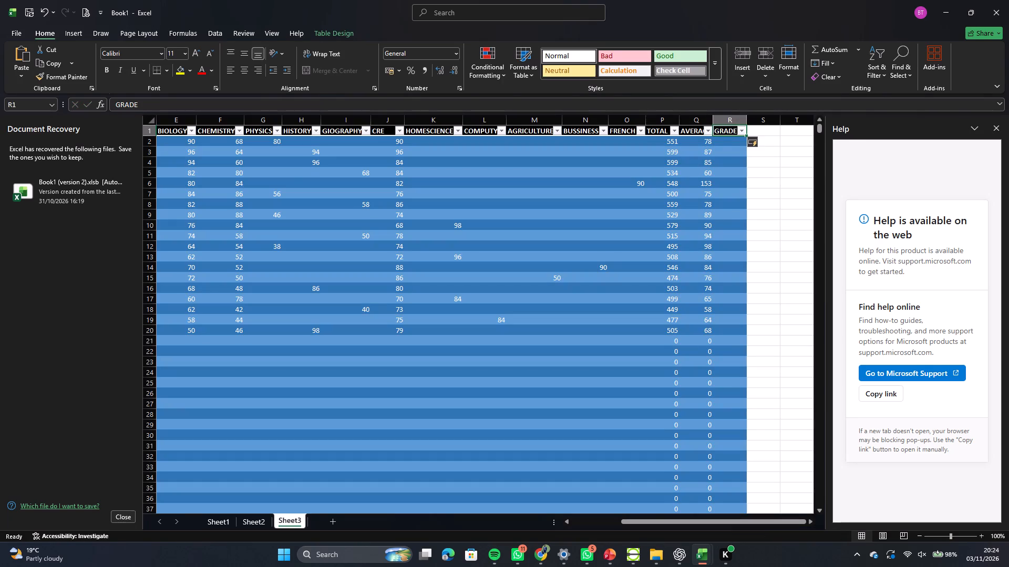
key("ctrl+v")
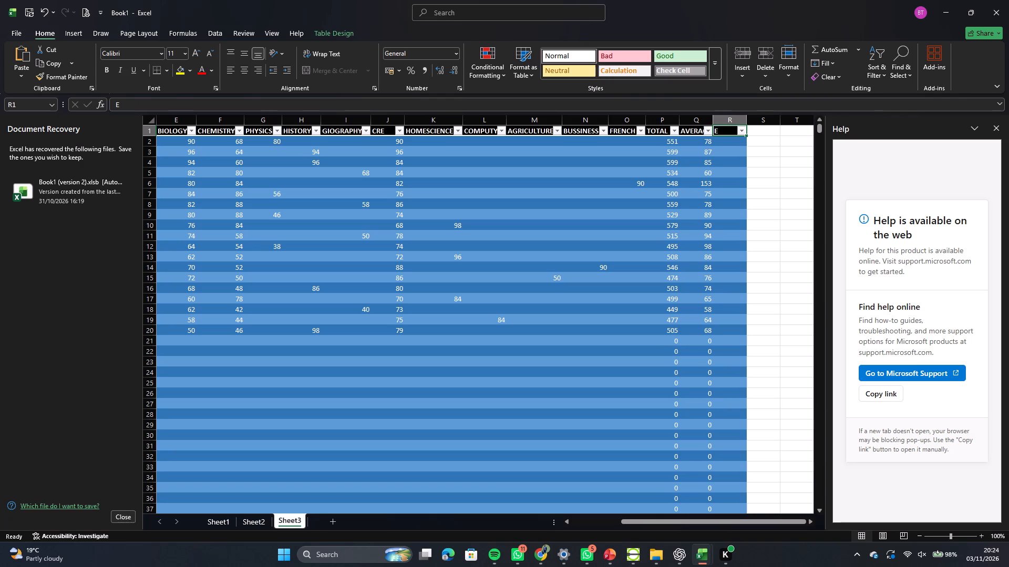
Re-enter the column heading GRADE in cell R1.
left_click(727, 130)
left_click(727, 130)
key("BackSpace")
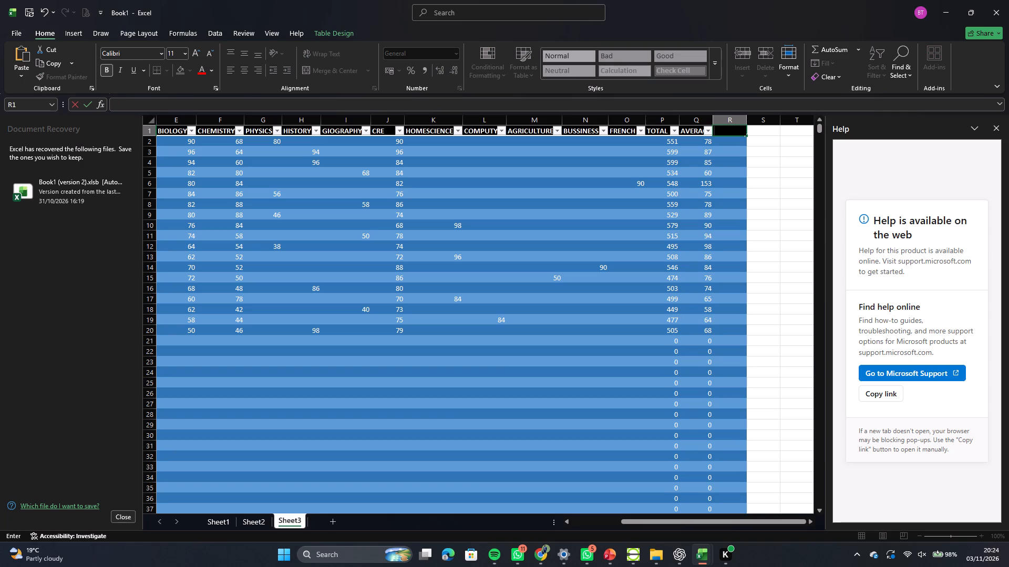
key("g")
type("RA")
type("DE")
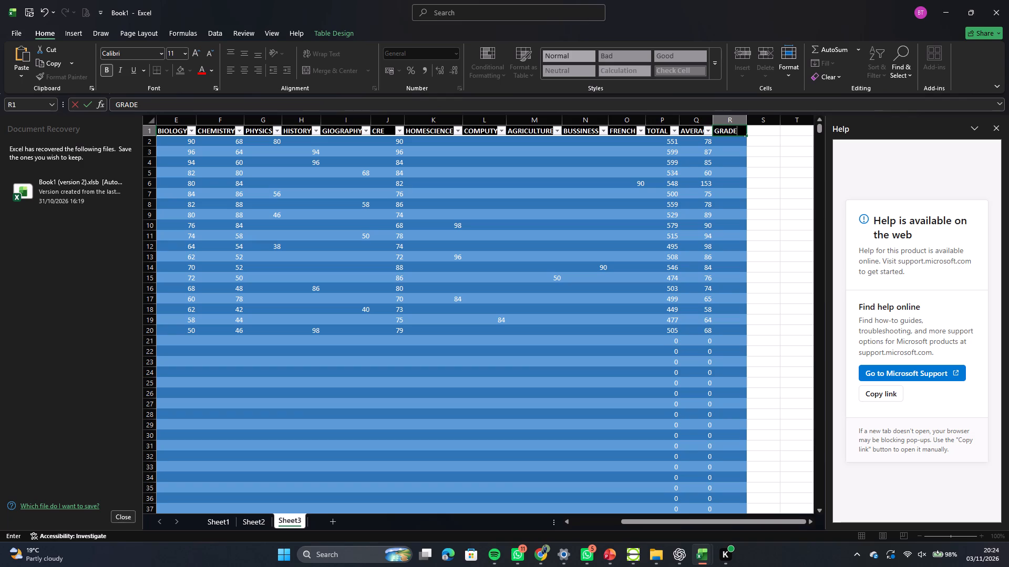
Paste the grading formula =IF(I2>=80,"A",IF(I2>=70,"B",IF(I2>=60,"C",IF(I2>=50,"D","E")))) into cell R2 to fill the GRADE column.
left_click(728, 141)
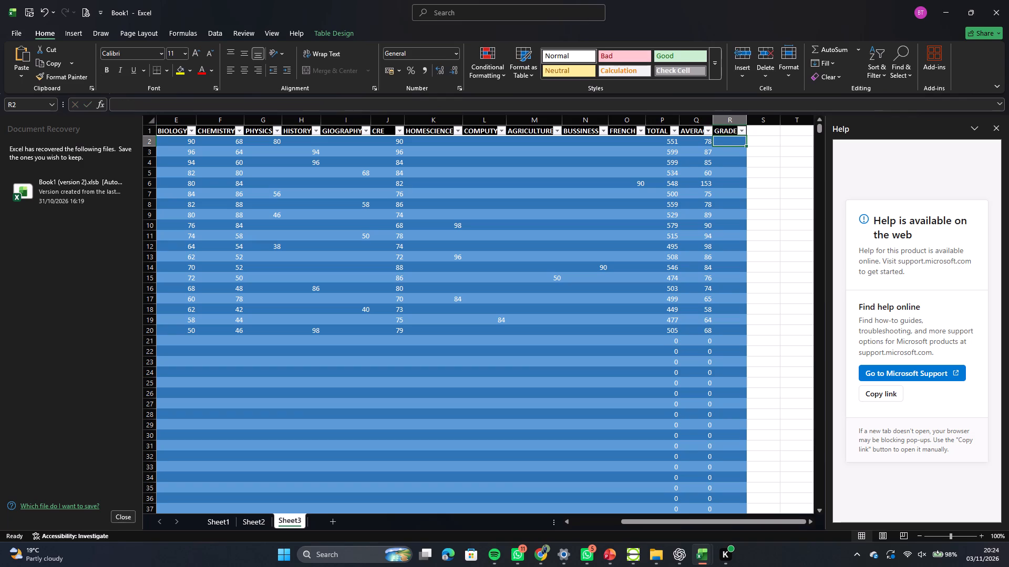
key("ctrl+v")
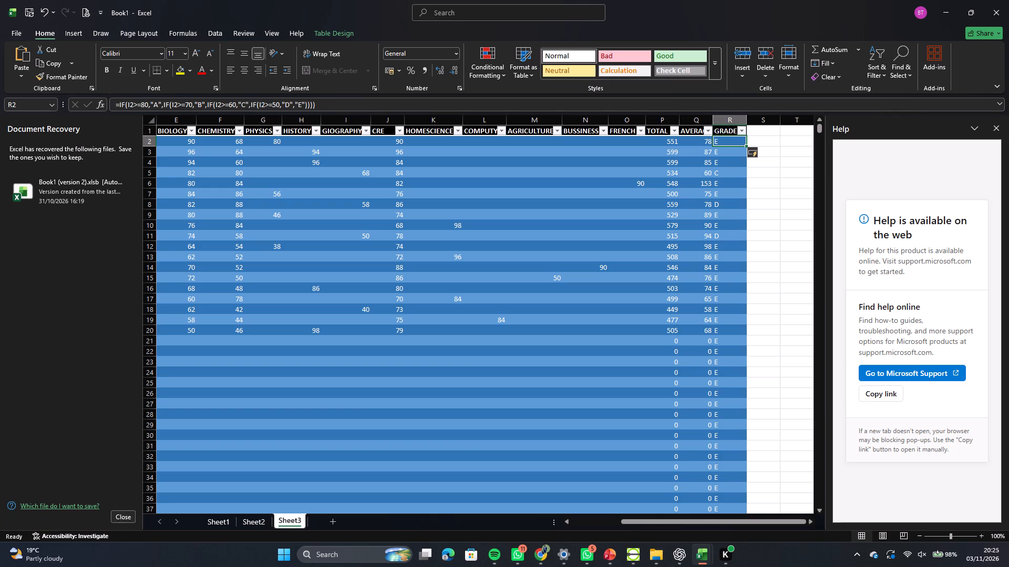
scroll(739, 156, "left", 2)
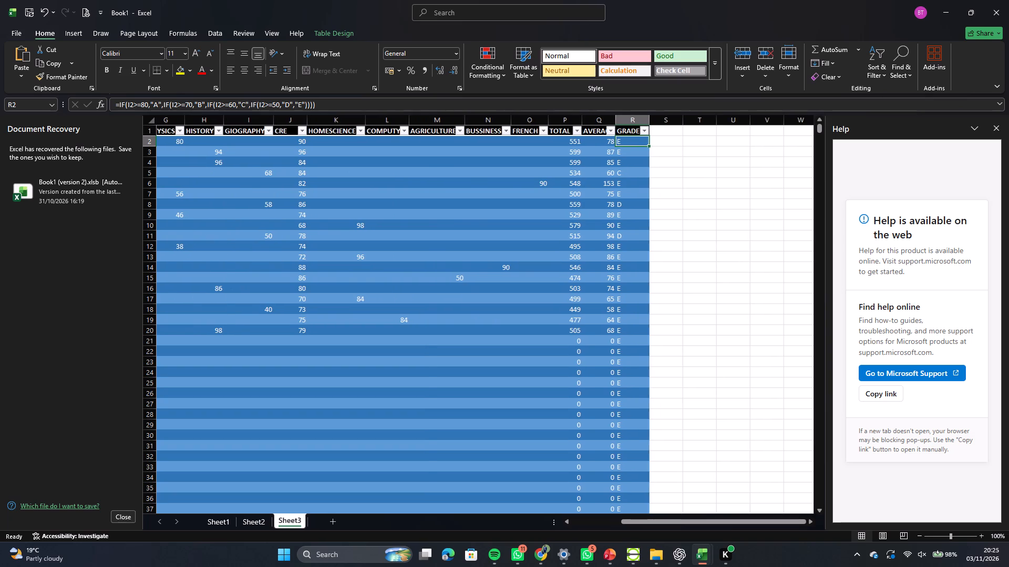
scroll(739, 156, "right", 1)
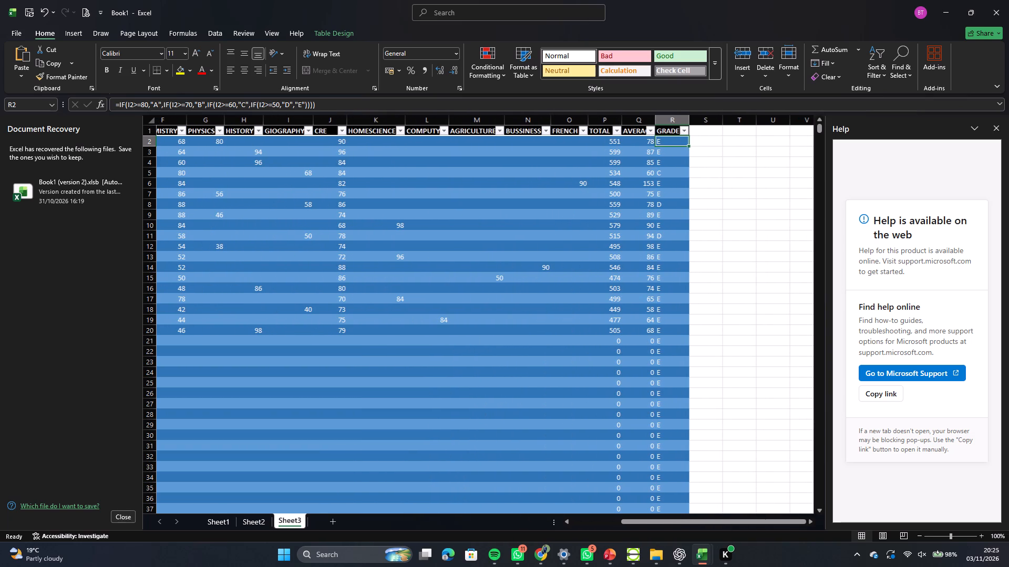
left_click(671, 204)
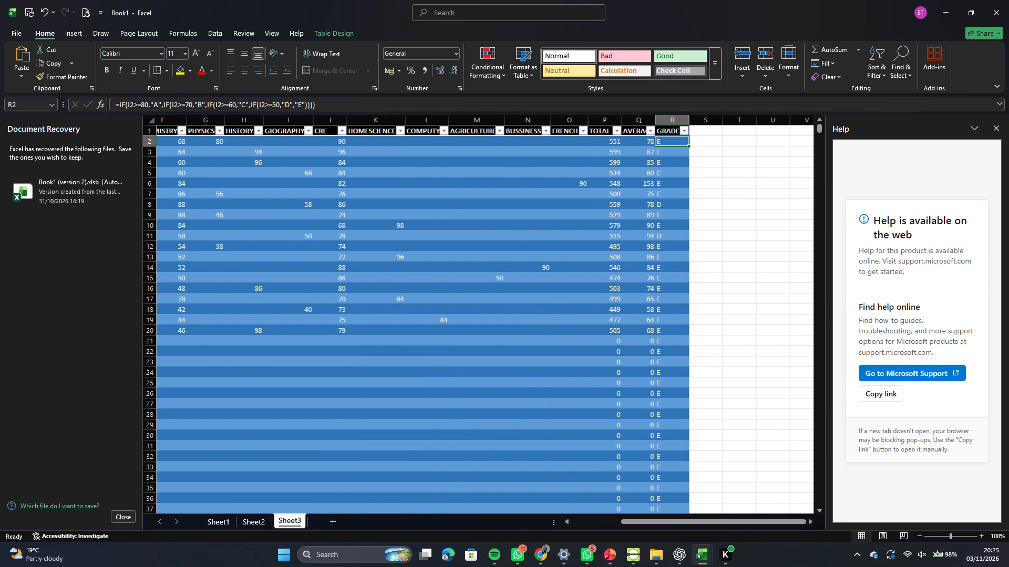
Clear the grade formulas one cell at a time from R2 through R7 in the GRADE column.
left_click(677, 138)
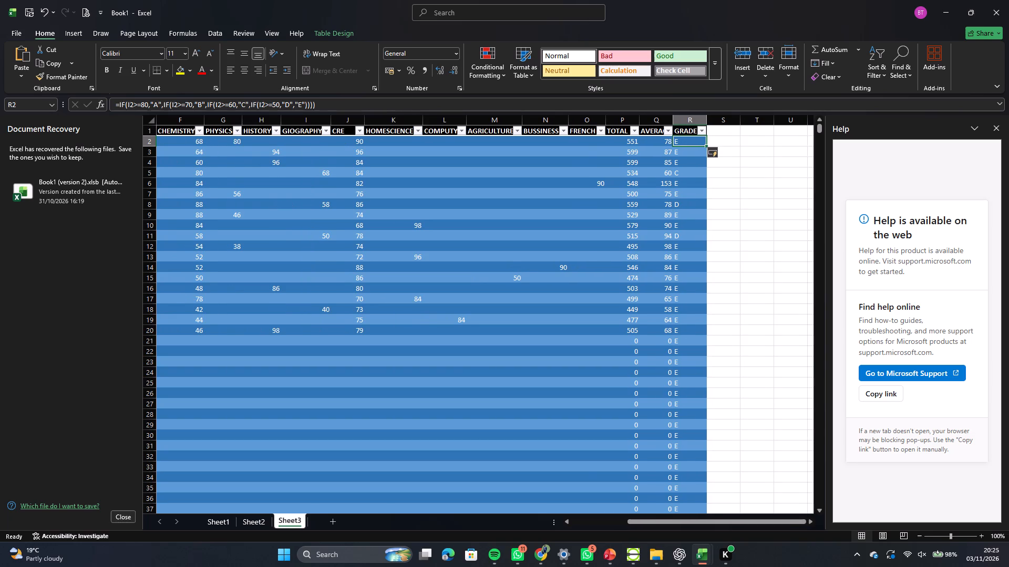
left_click(684, 139)
key("BackSpace")
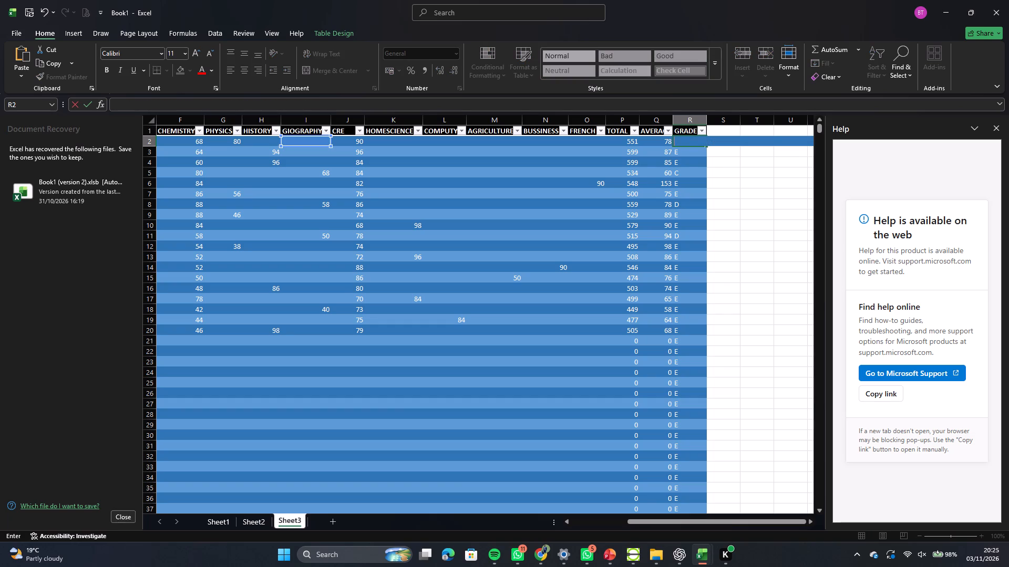
key("BackSpace")
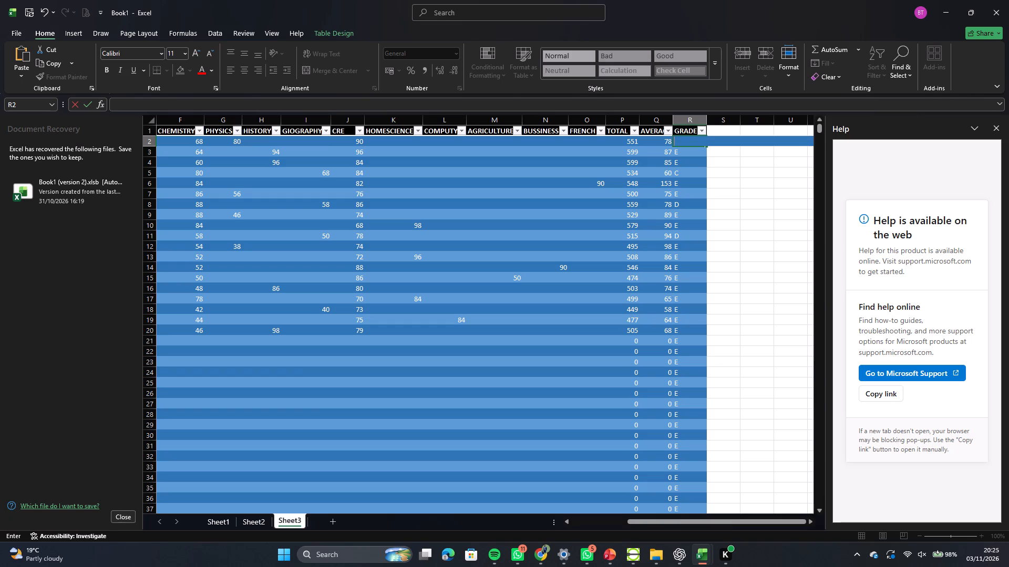
left_click(684, 150)
key("BackSpace")
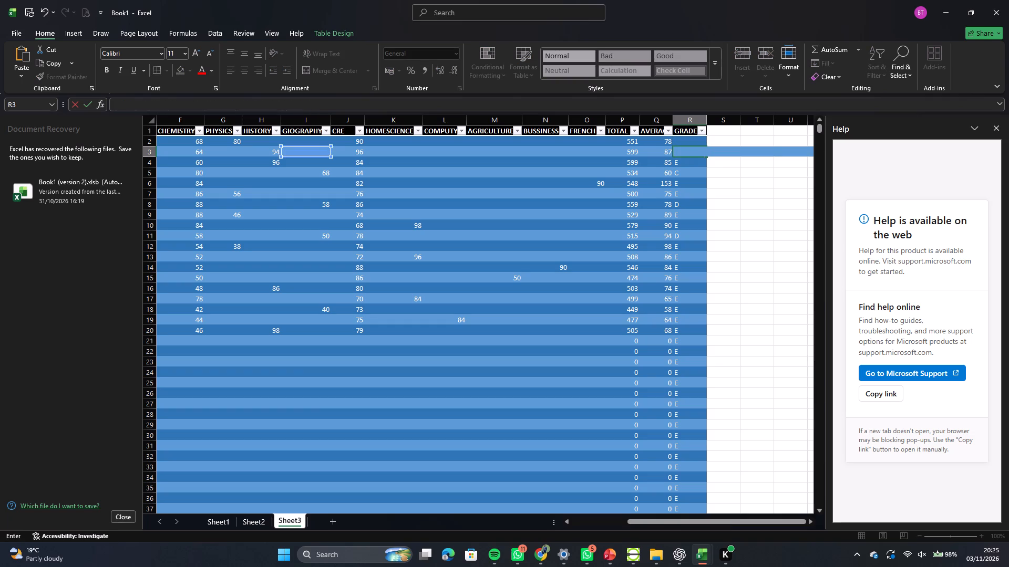
left_click(685, 162)
key("BackSpace")
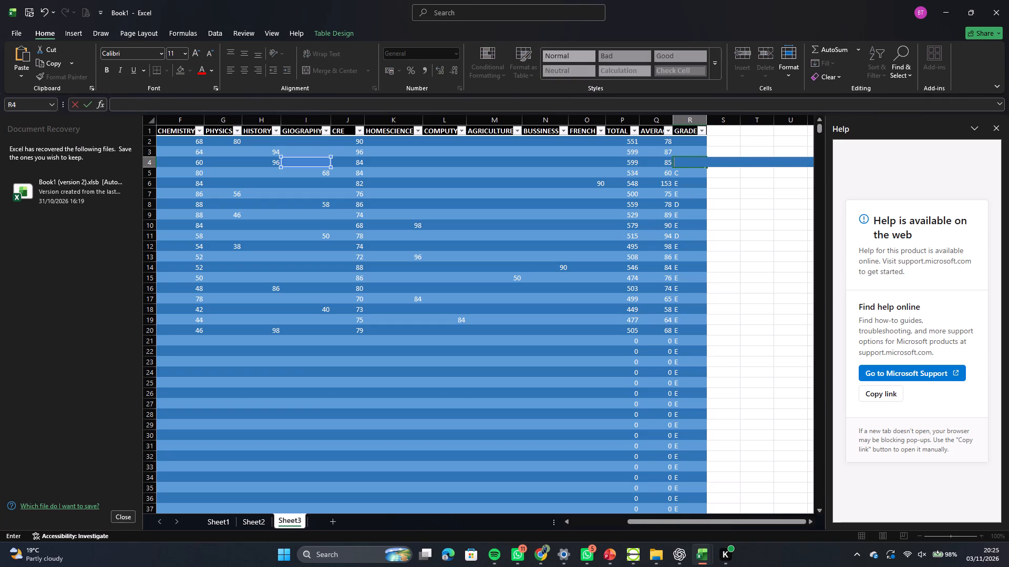
left_click(684, 173)
key("BackSpace")
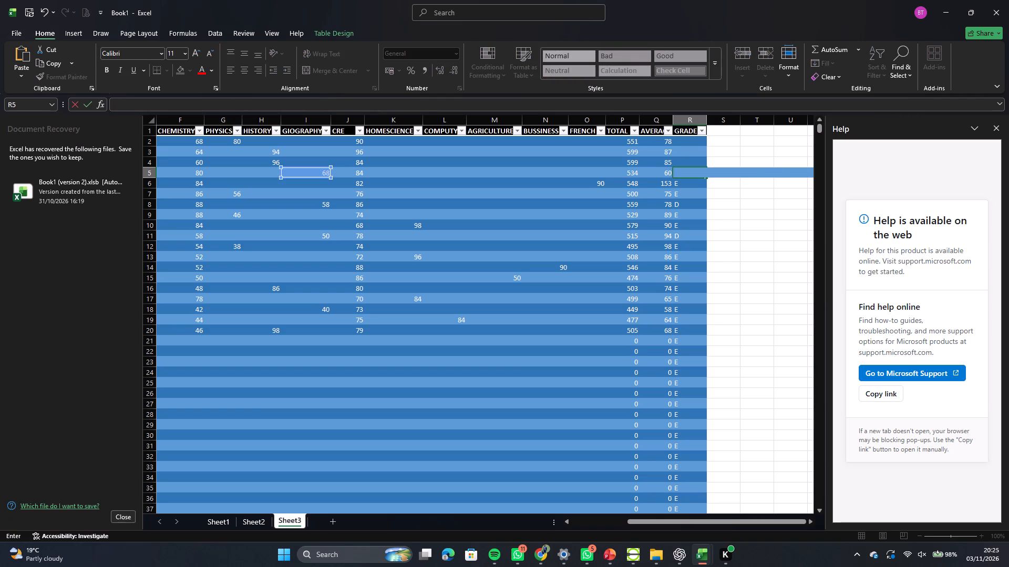
left_click(685, 184)
key("BackSpace")
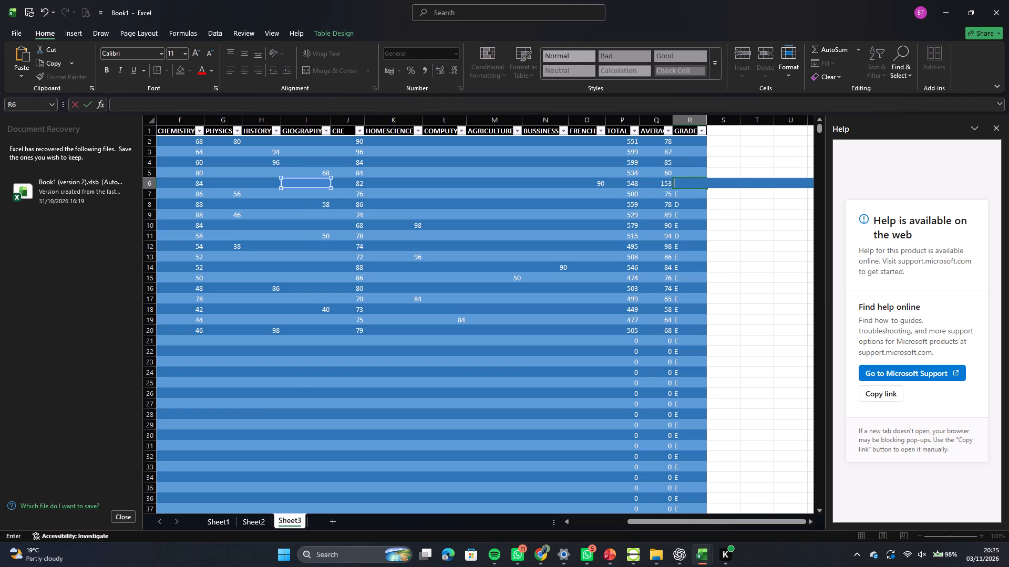
left_click(683, 194)
key("BackSpace")
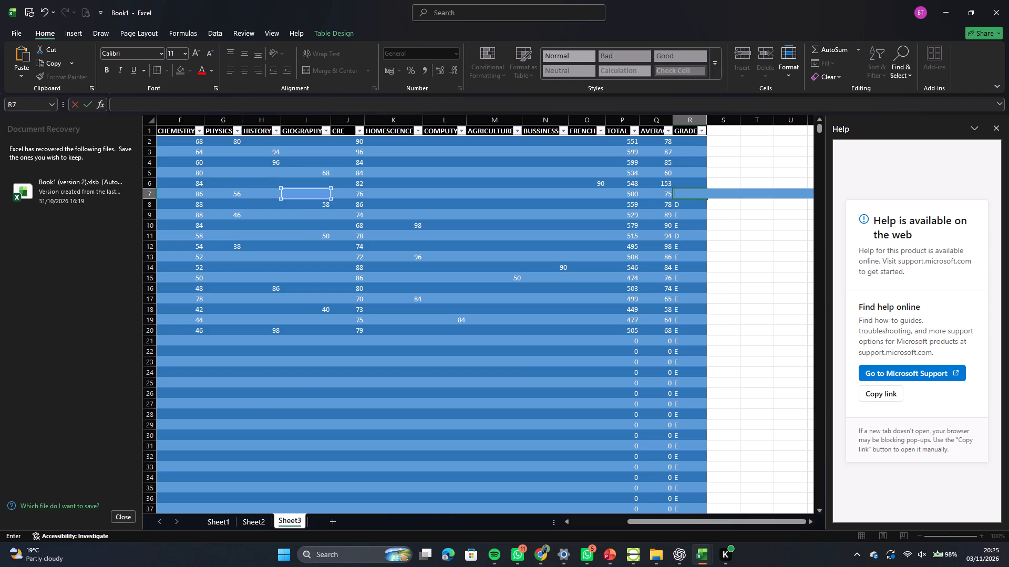
Clear the grade formulas one cell at a time from R8 through R12 in the GRADE column.
left_click(684, 205)
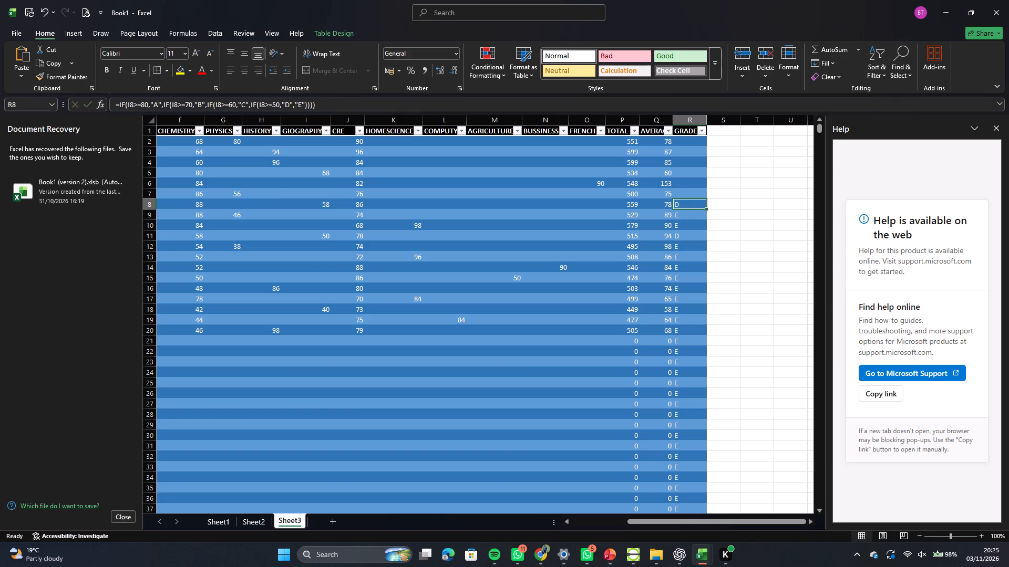
key("BackSpace")
left_click(684, 215)
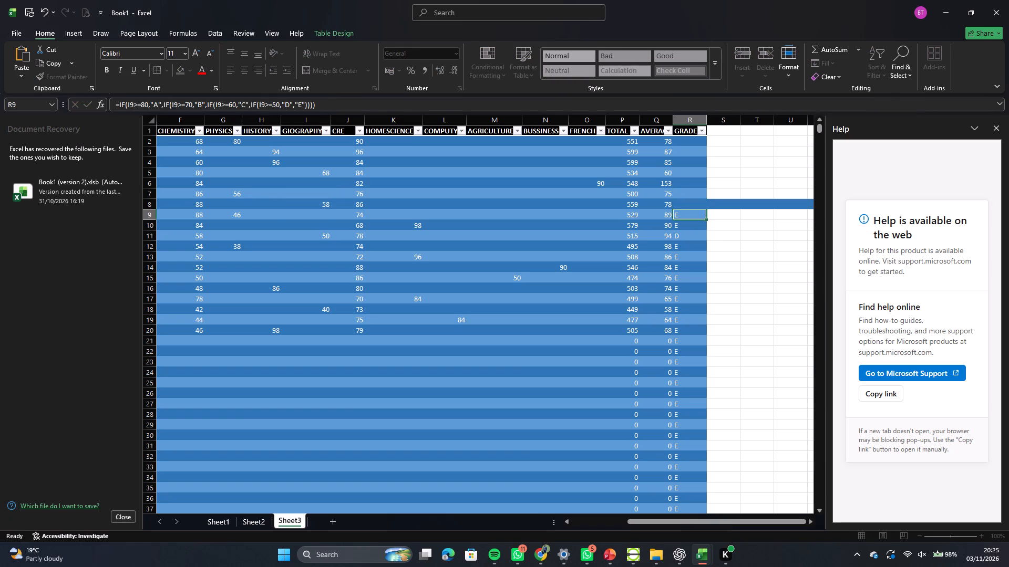
key("BackSpace")
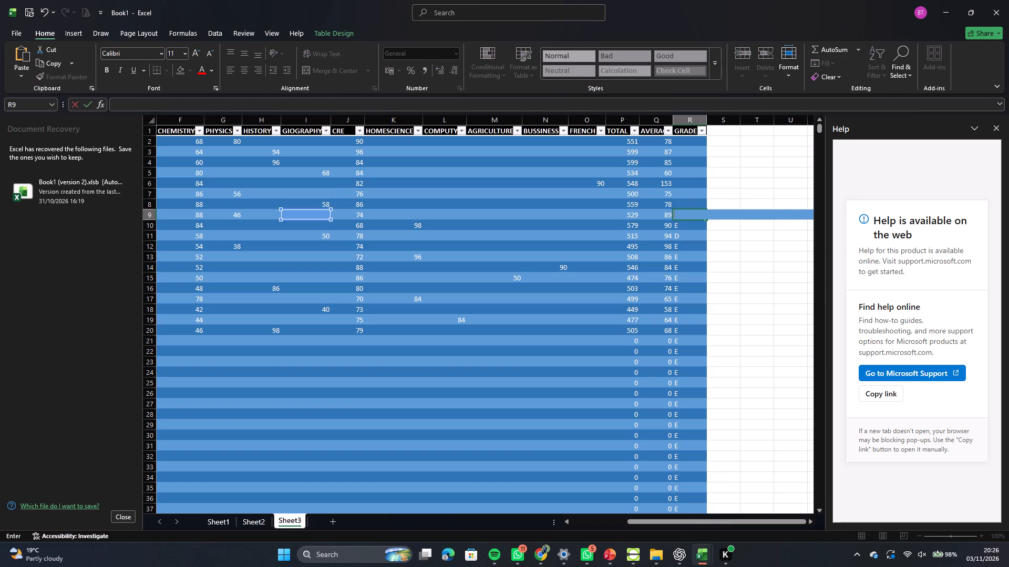
left_click(684, 224)
key("BackSpace")
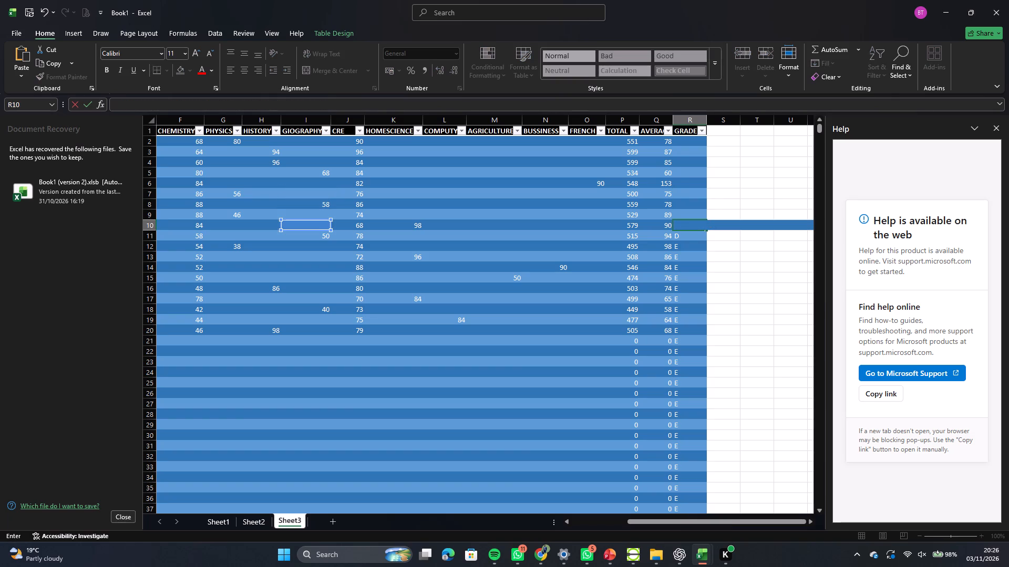
left_click(682, 235)
key("BackSpace")
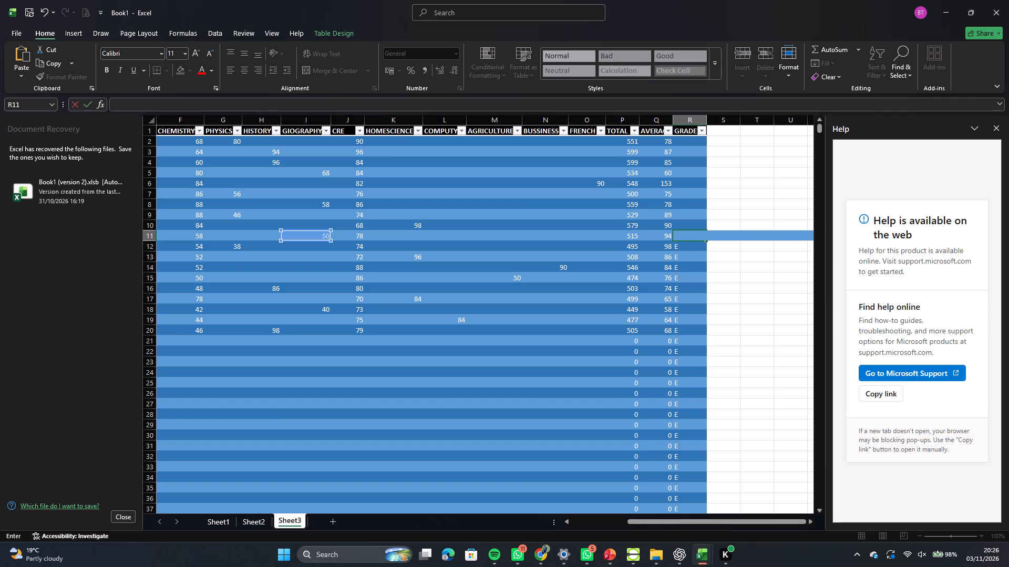
left_click(683, 249)
key("BackSpace")
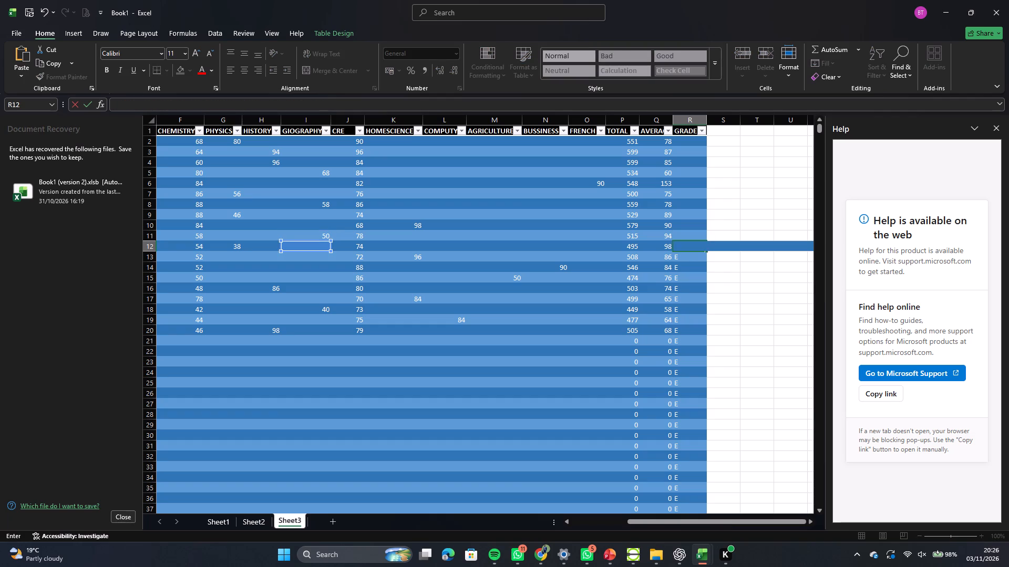
Clear the grade formulas one cell at a time from R13 through R17 in the GRADE column.
left_click(683, 257)
key("BackSpace")
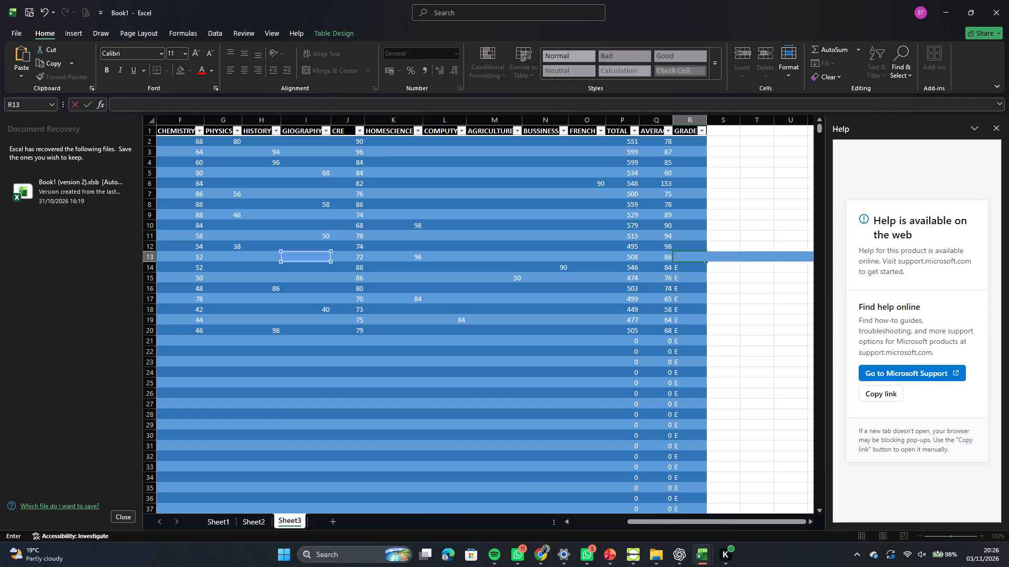
left_click(683, 268)
key("BackSpace")
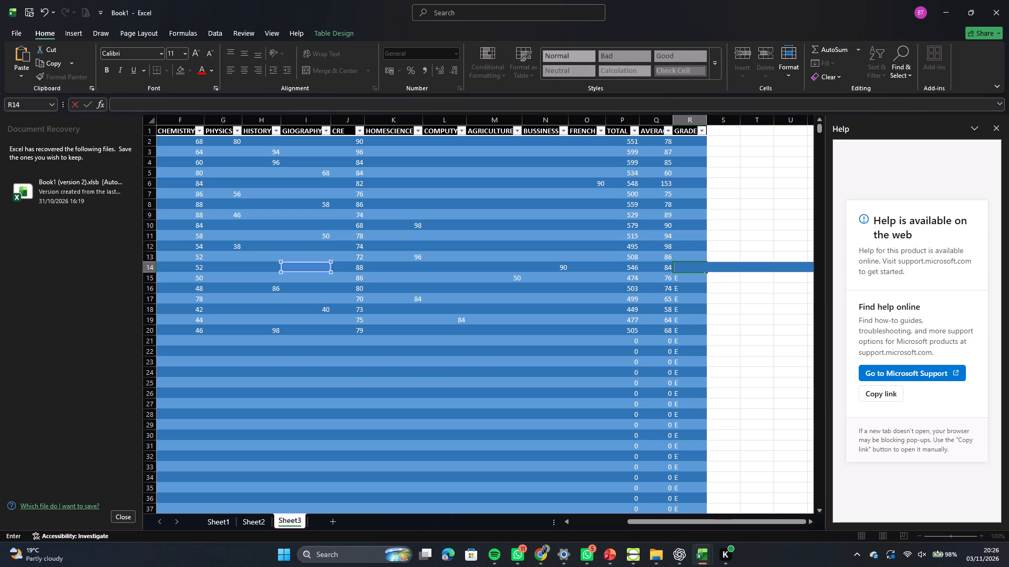
left_click(685, 279)
key("BackSpace")
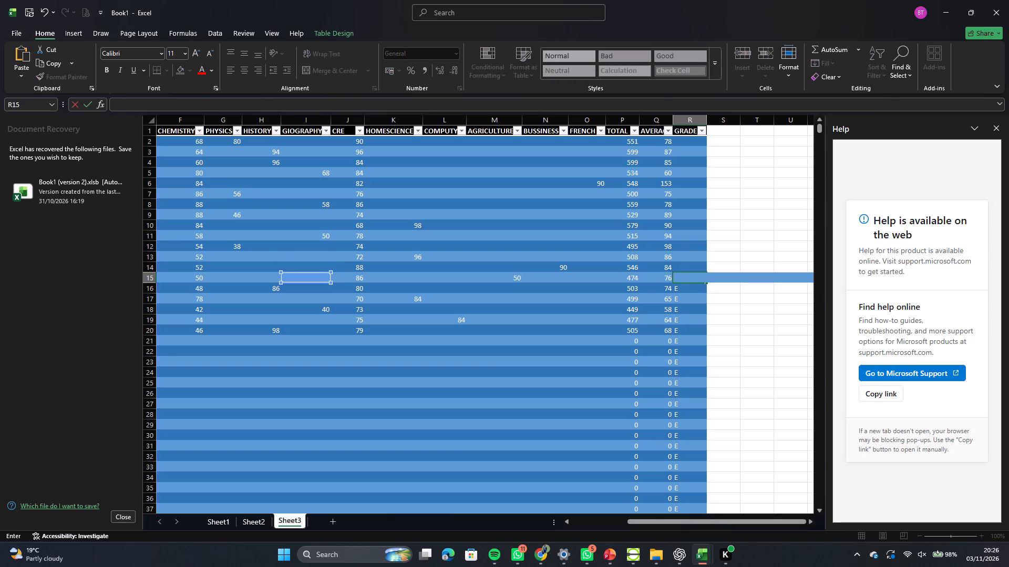
left_click(686, 289)
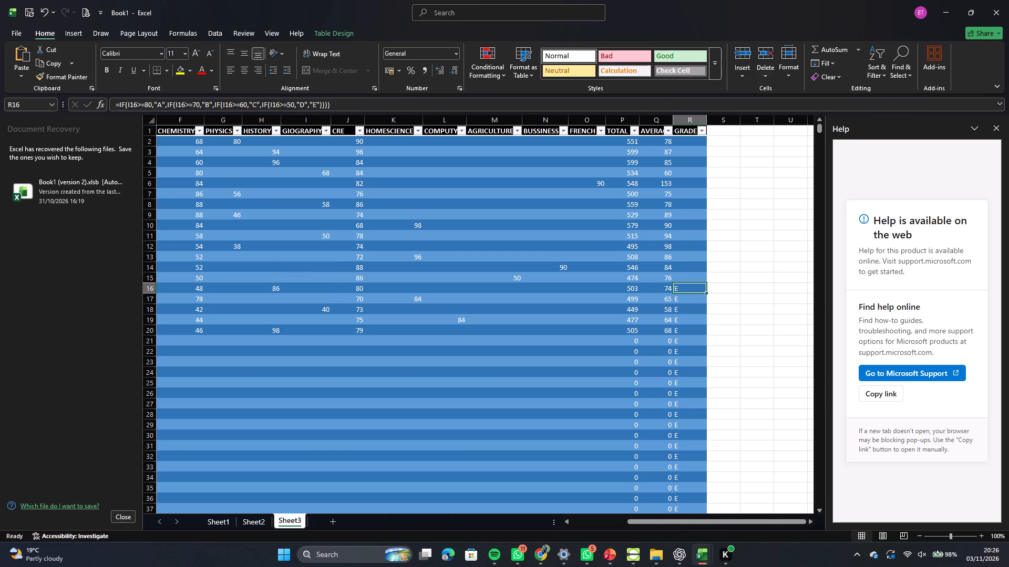
key("BackSpace")
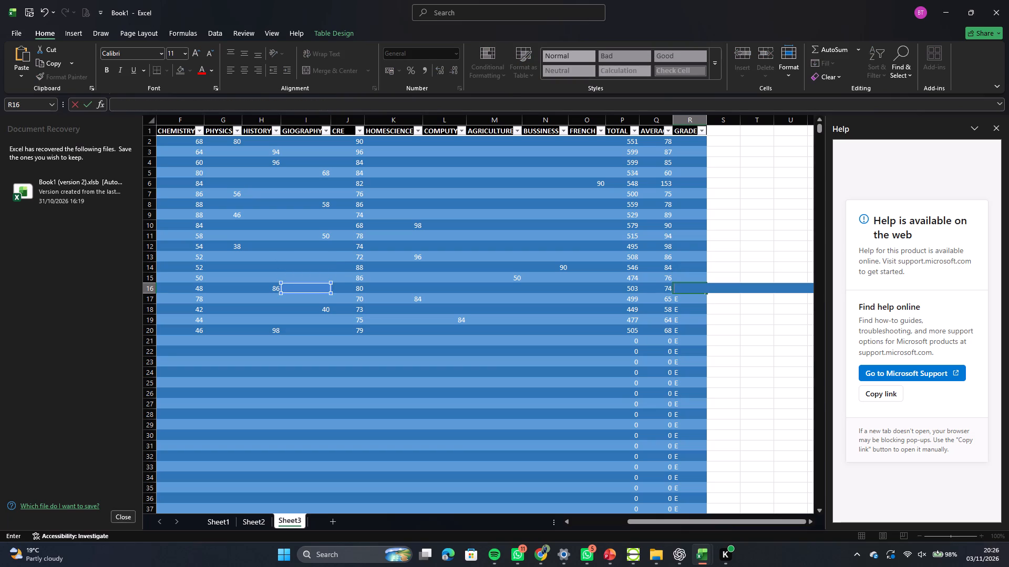
left_click(685, 300)
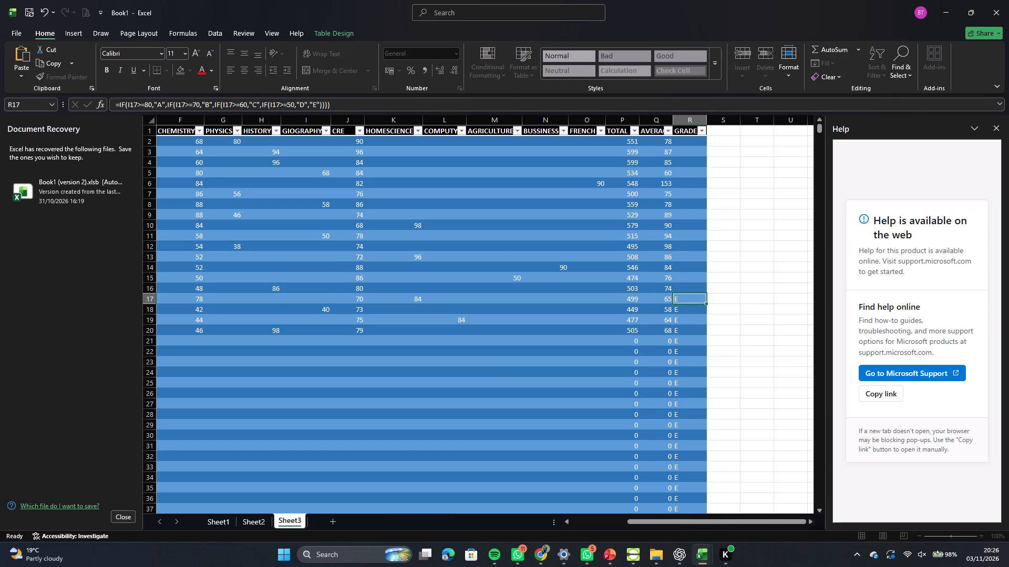
key("BackSpace")
Clear the grade formulas one cell at a time from R18 through R21 in the GRADE column.
left_click(688, 311)
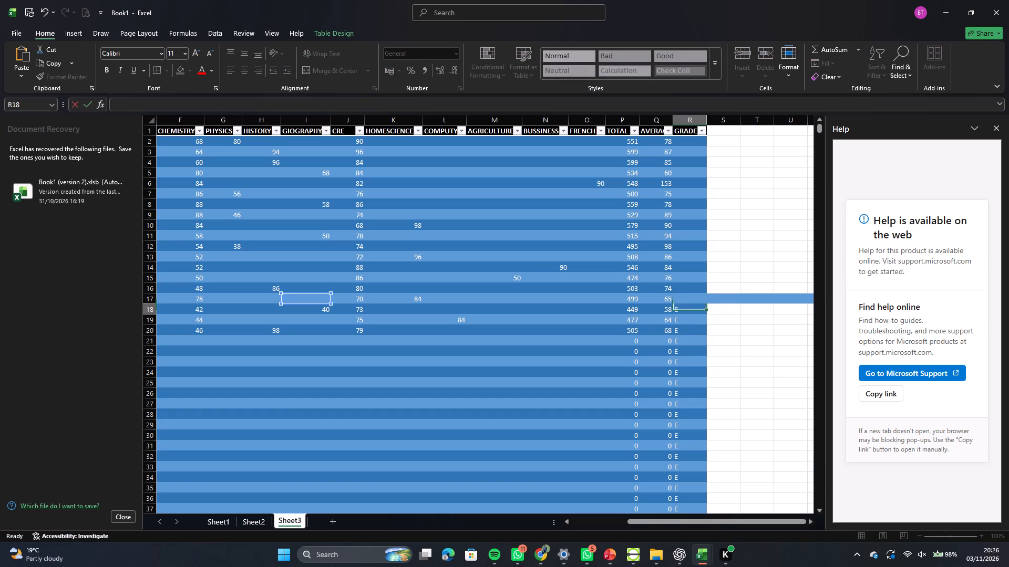
key("BackSpace")
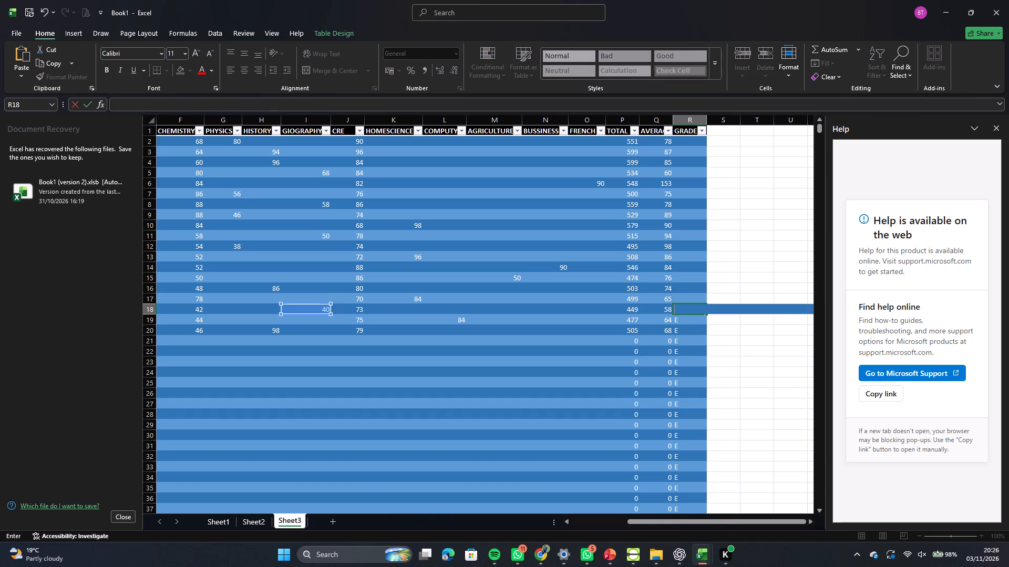
left_click(689, 321)
key("BackSpace")
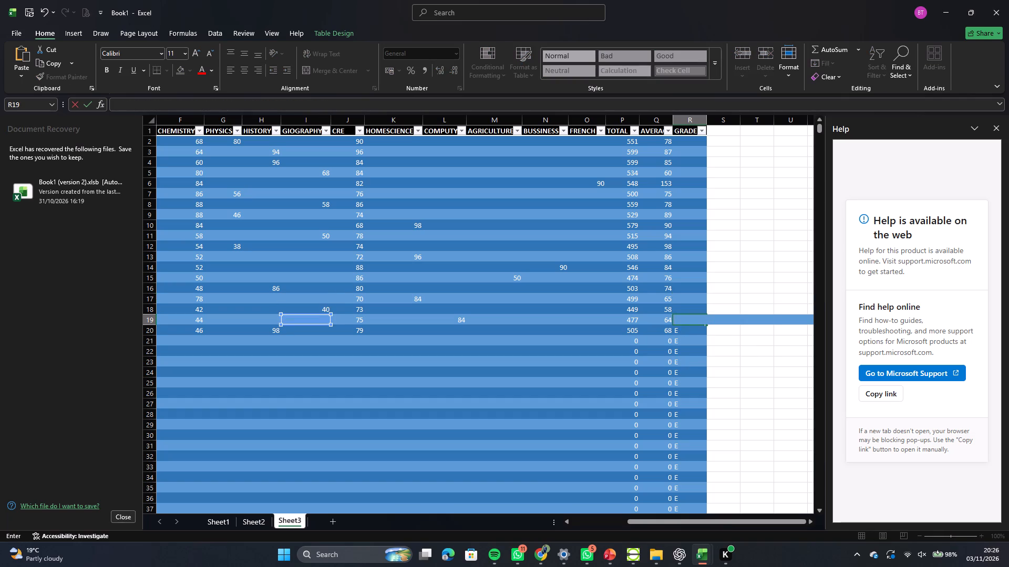
left_click(690, 330)
key("BackSpace")
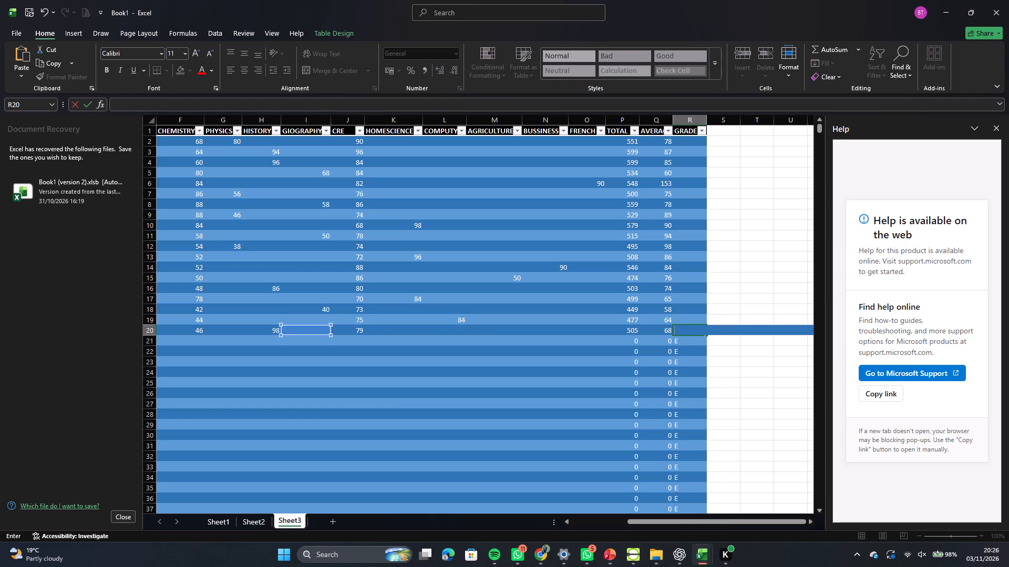
left_click(691, 342)
key("BackSpace")
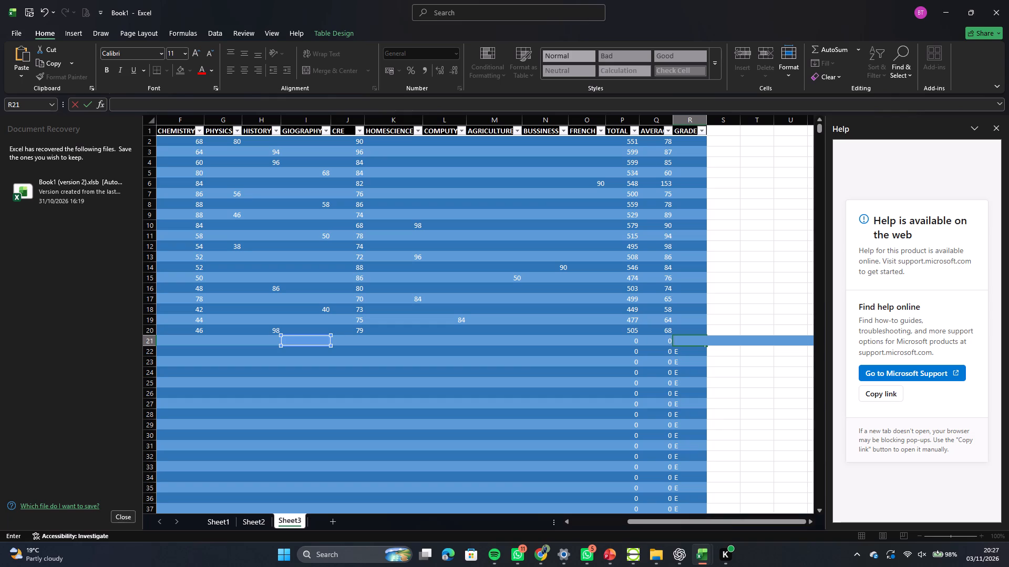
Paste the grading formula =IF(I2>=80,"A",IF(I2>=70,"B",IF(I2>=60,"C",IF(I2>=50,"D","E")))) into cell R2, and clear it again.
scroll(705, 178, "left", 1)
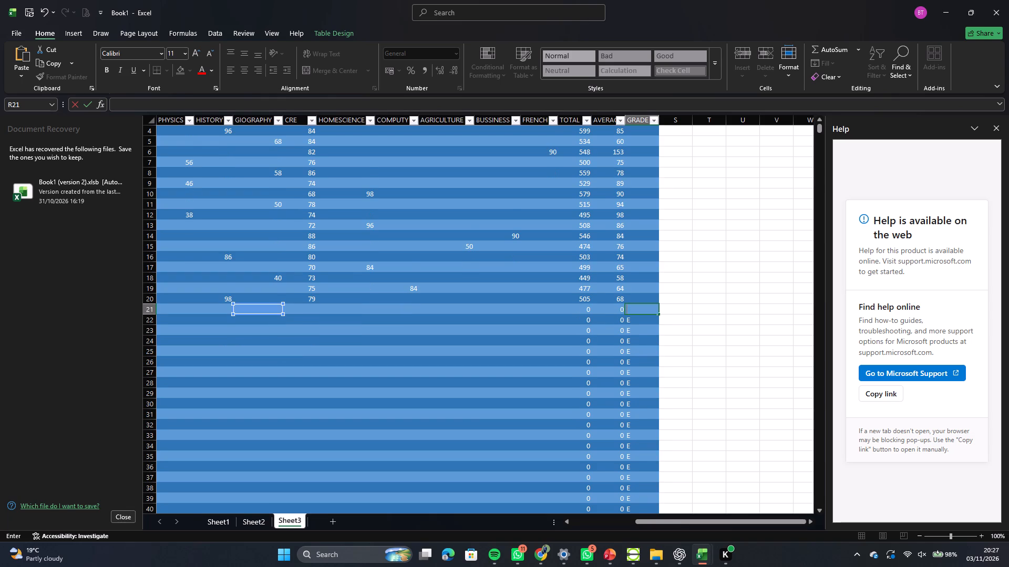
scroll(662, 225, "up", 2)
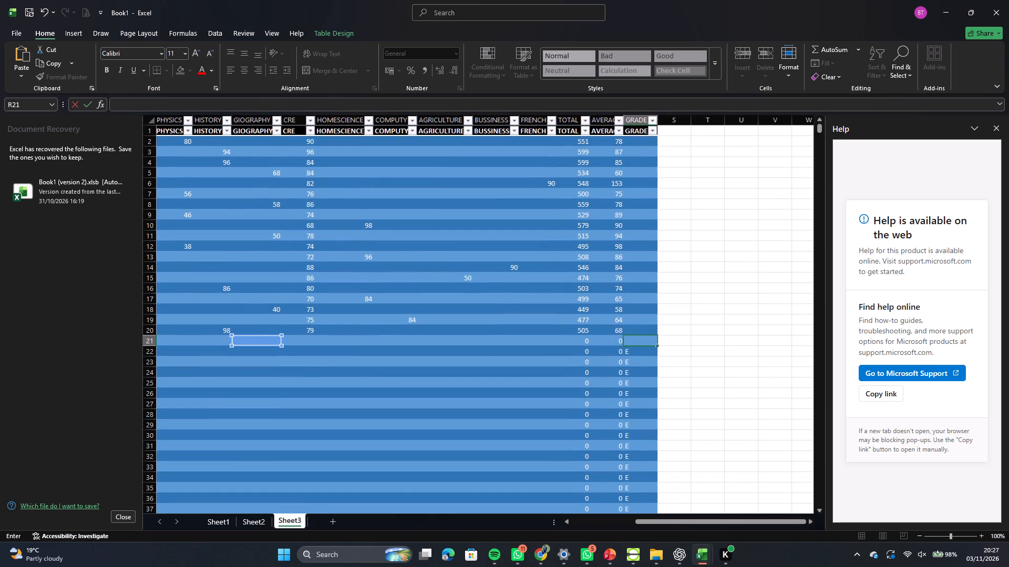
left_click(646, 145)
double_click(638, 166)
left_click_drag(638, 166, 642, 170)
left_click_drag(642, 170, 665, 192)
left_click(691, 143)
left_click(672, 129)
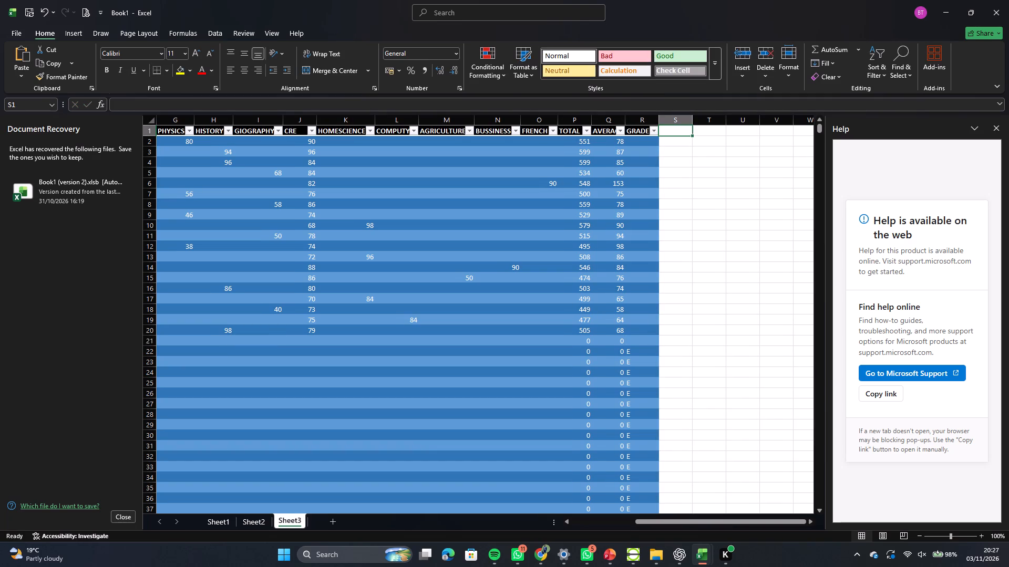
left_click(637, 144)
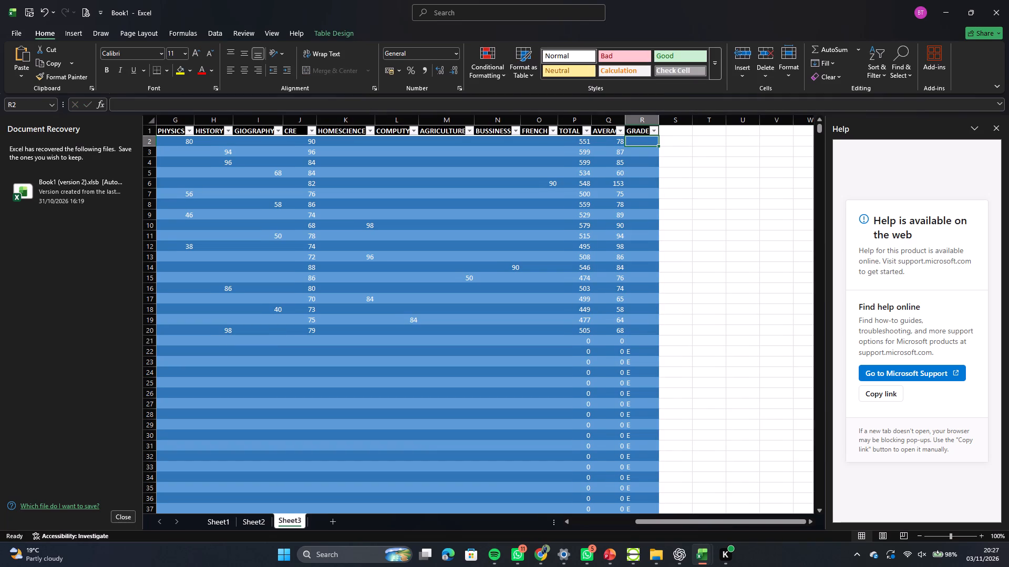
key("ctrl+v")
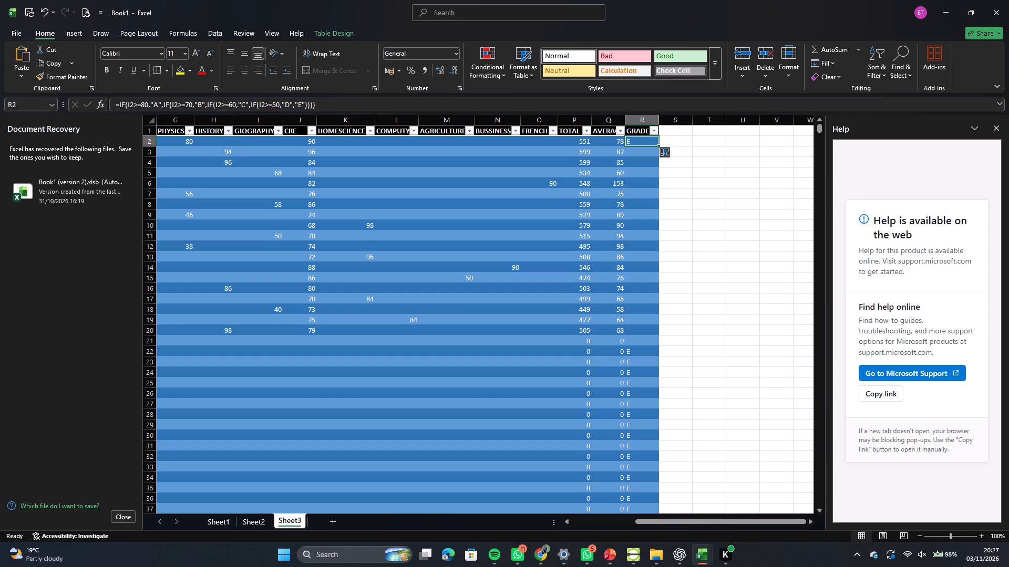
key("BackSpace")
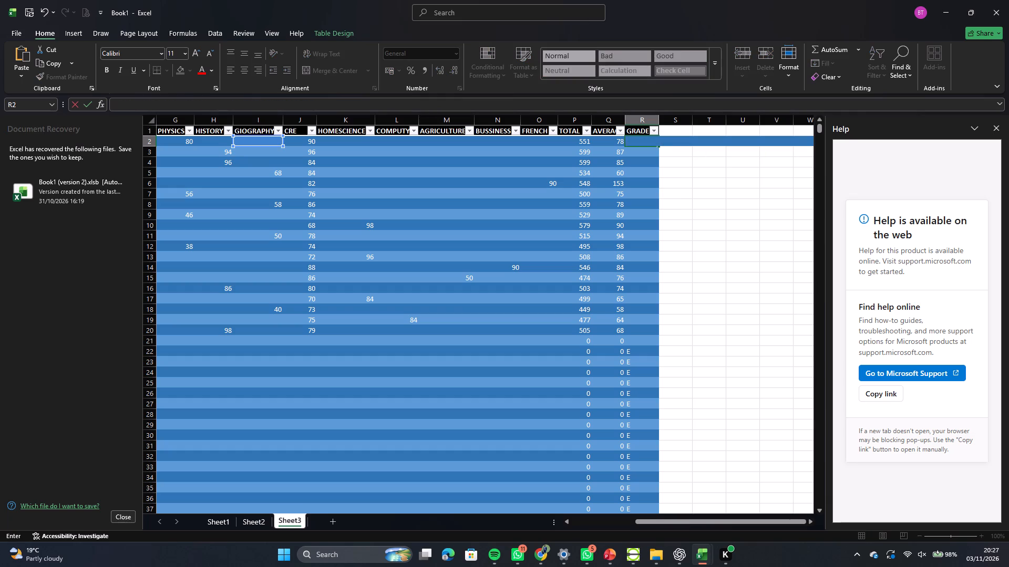
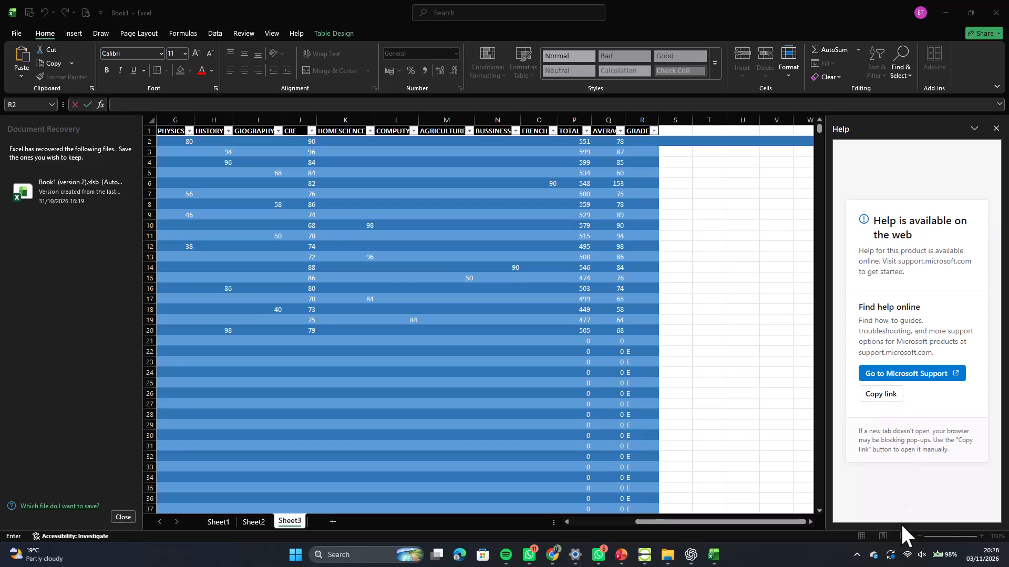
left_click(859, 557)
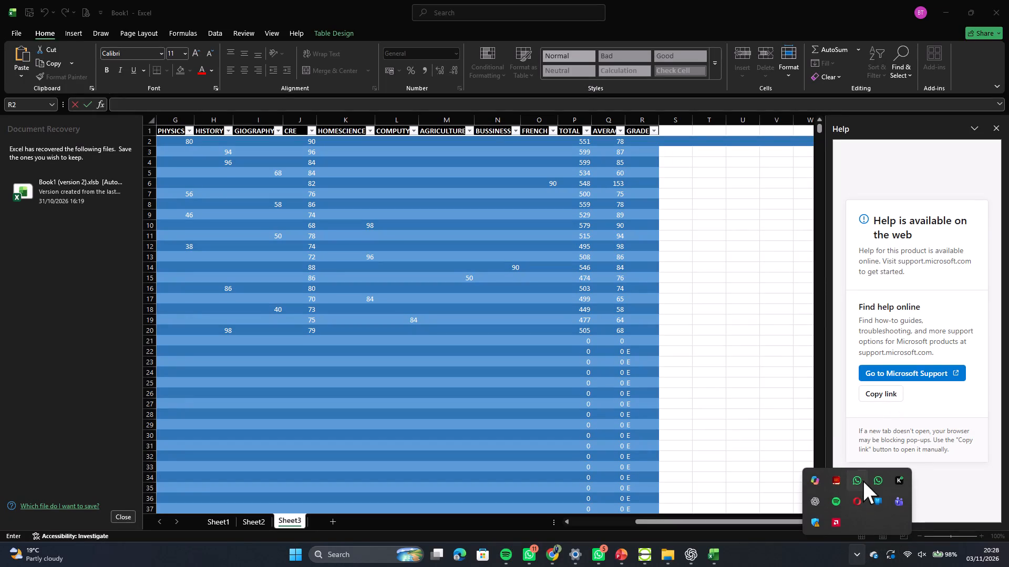
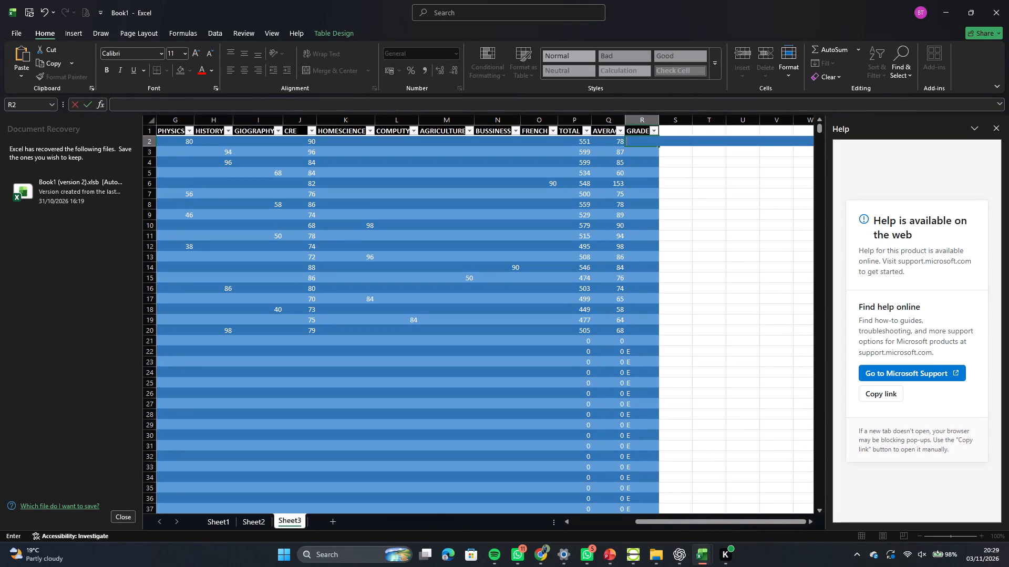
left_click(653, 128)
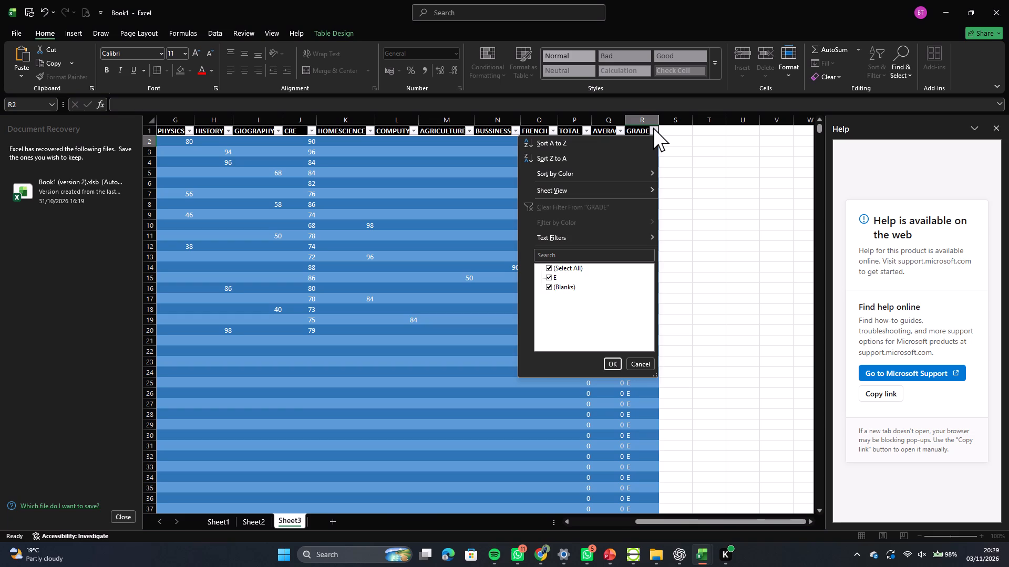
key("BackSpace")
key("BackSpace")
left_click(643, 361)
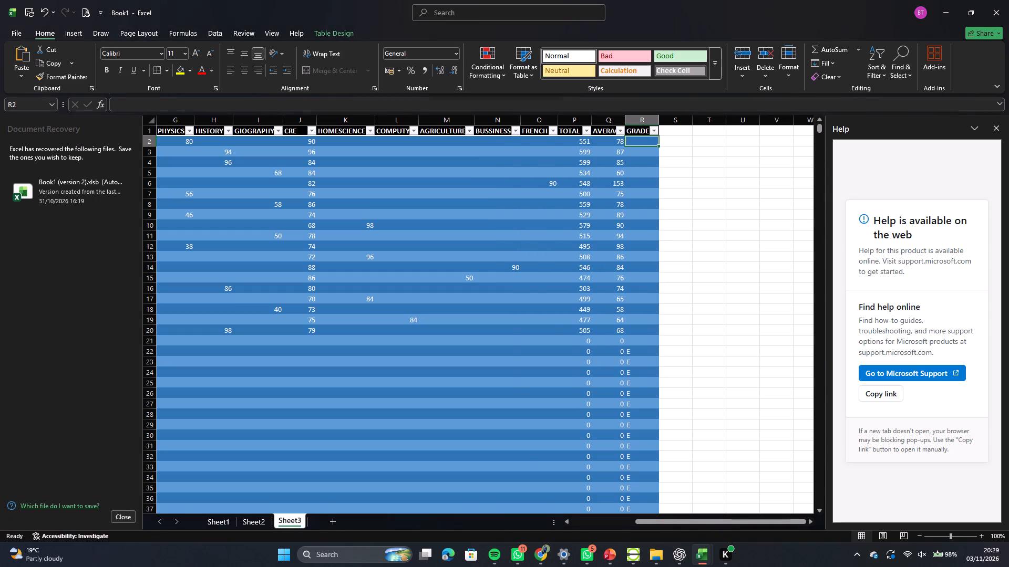
Clear the GRADE heading text from header cell R1 of the marks table.
left_click(639, 129)
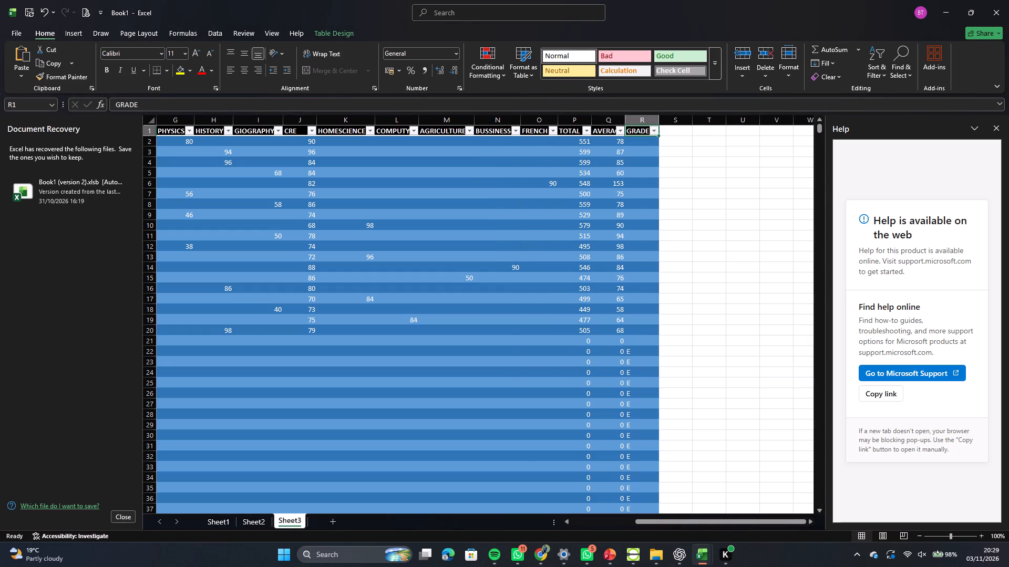
key("BackSpace")
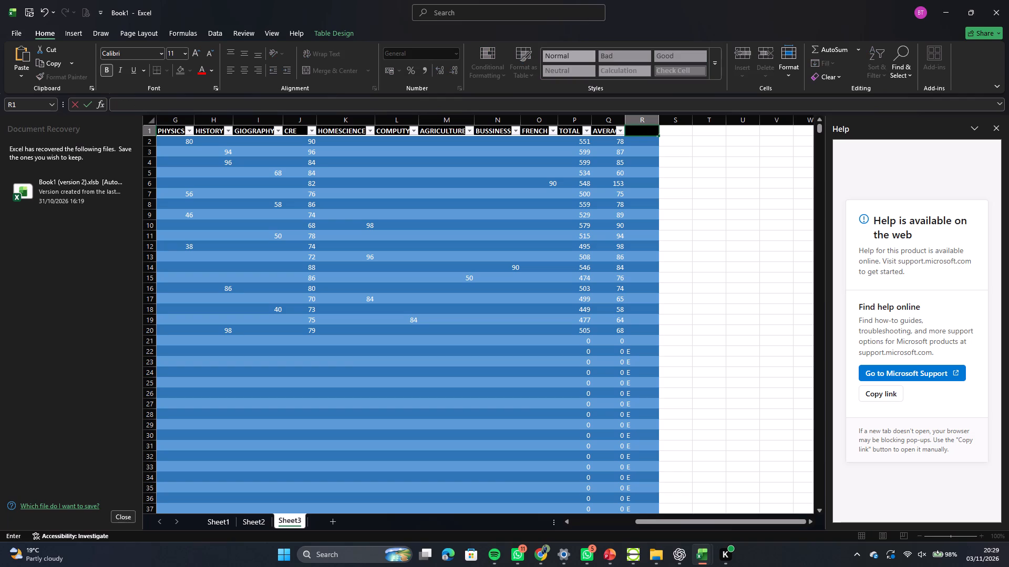
key("BackSpace")
Save the Book1 workbook.
key("ctrl+s")
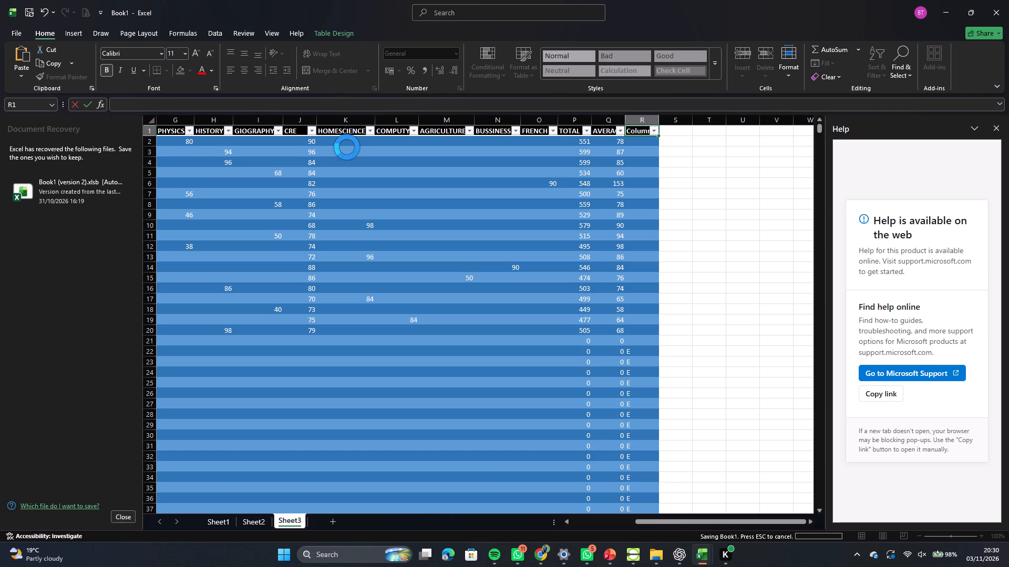
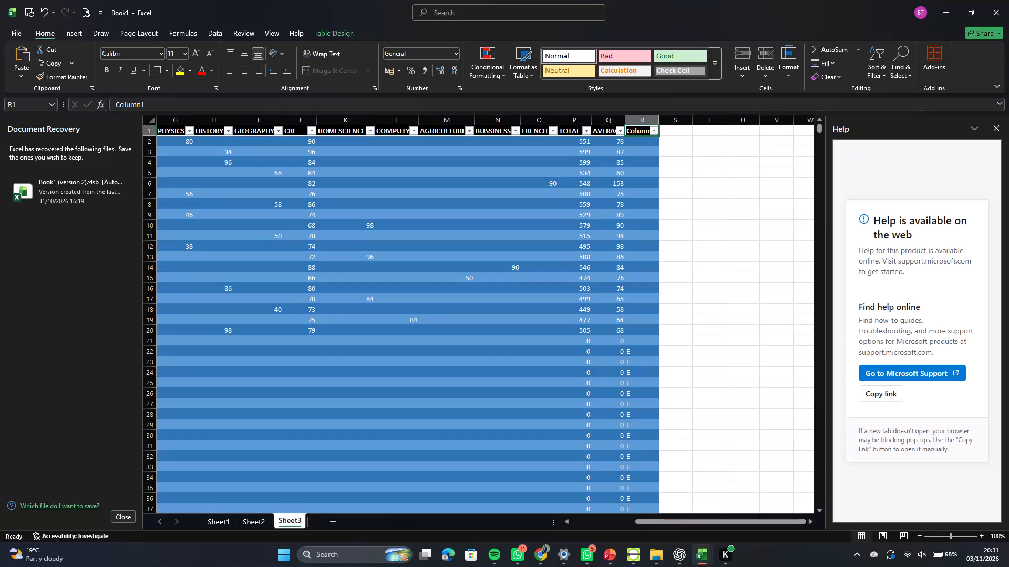
Add a new blank worksheet after Sheet3 in the workbook and select its cell A2.
left_click(336, 520)
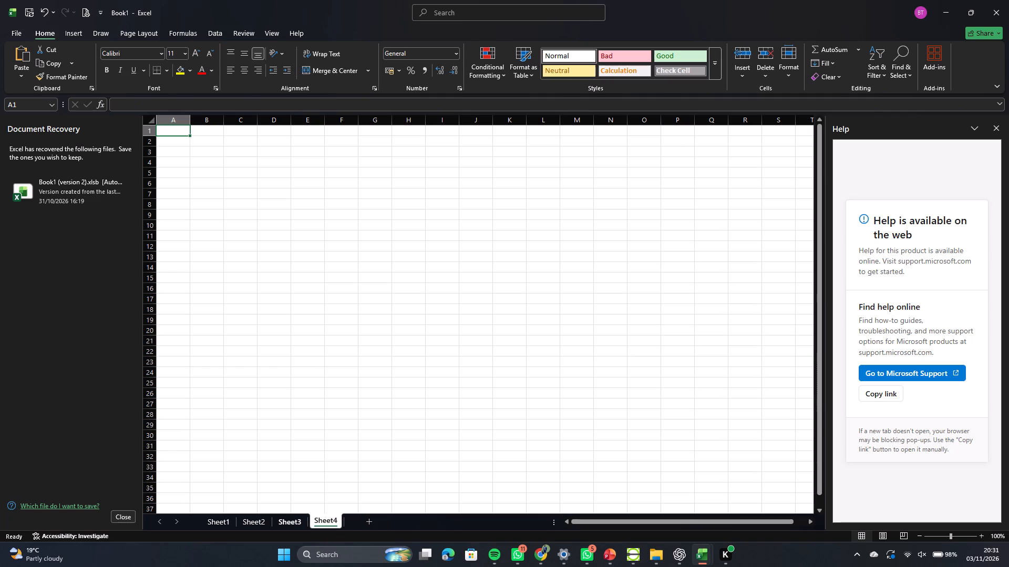
left_click(182, 145)
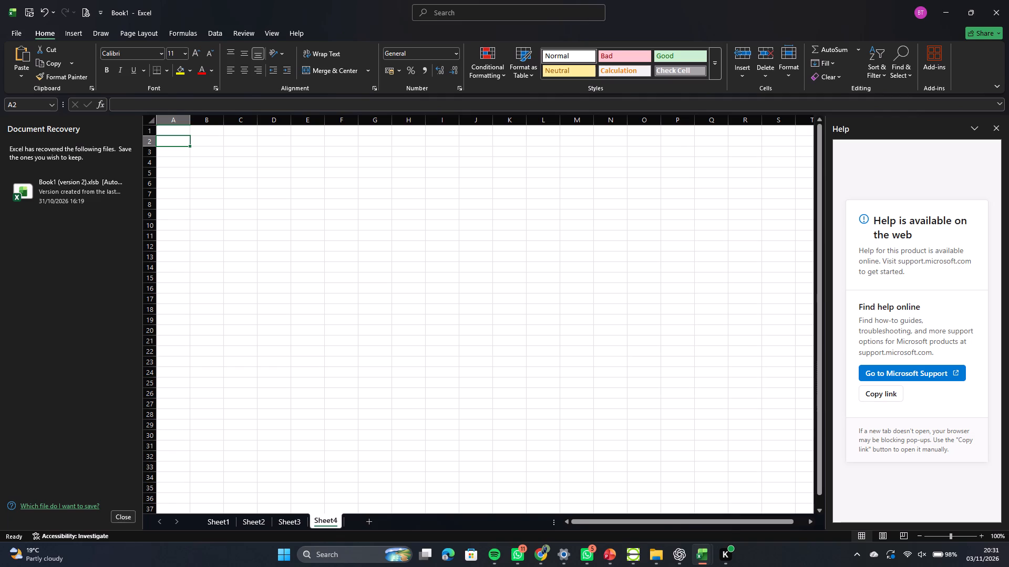